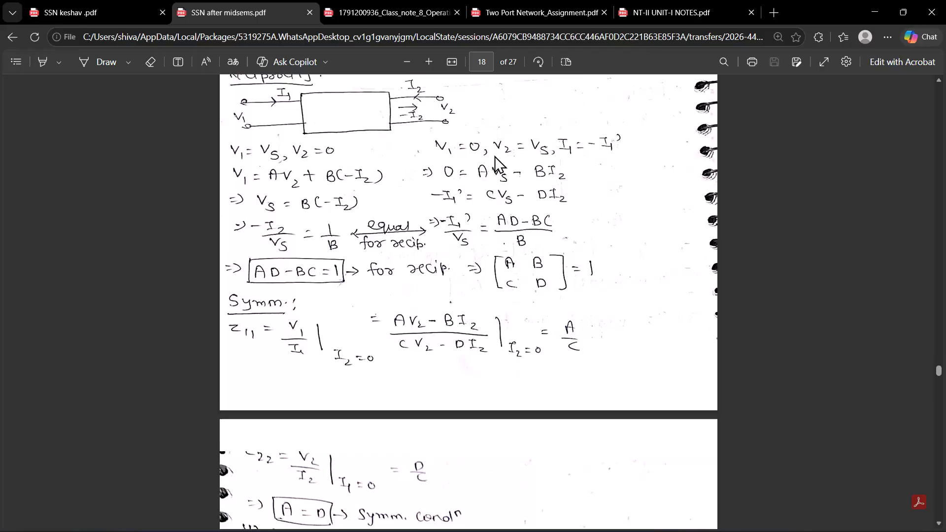
pyautogui.scroll(-1, 494, 155)
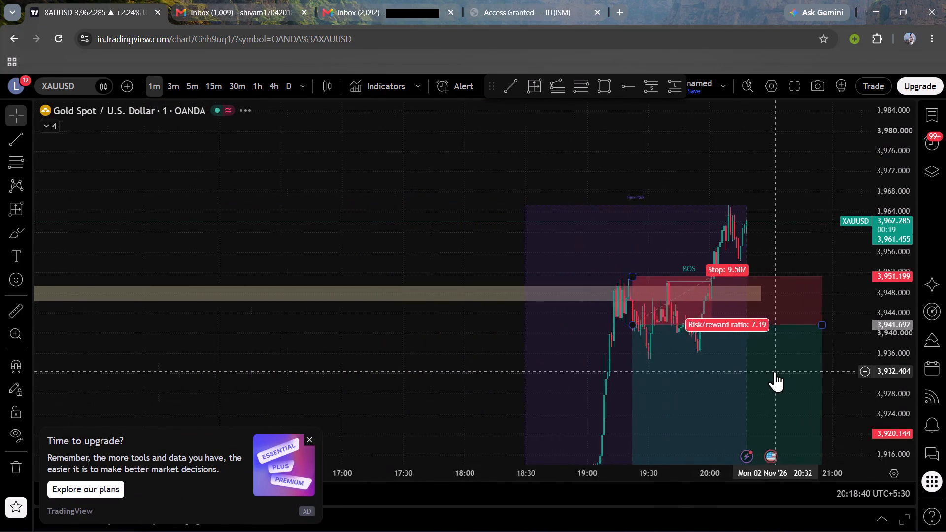
pyautogui.click(806, 361)
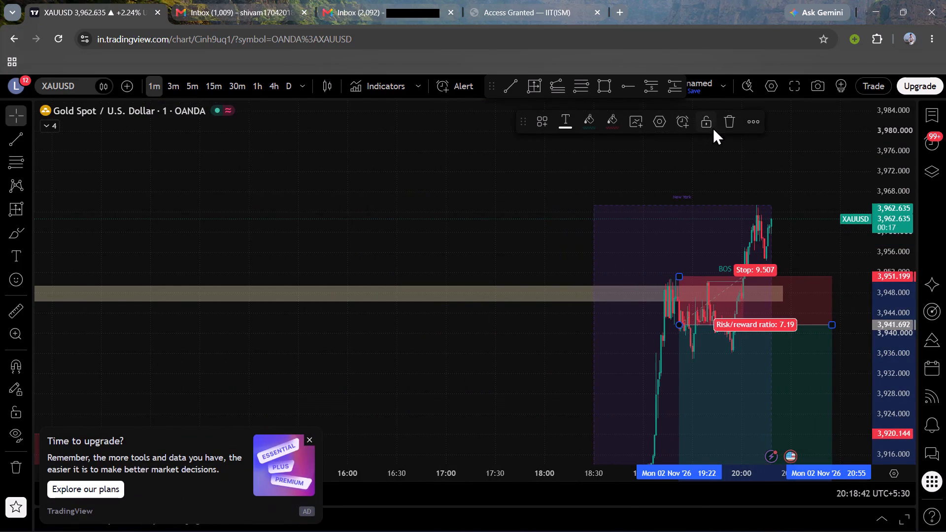
pyautogui.click(733, 131)
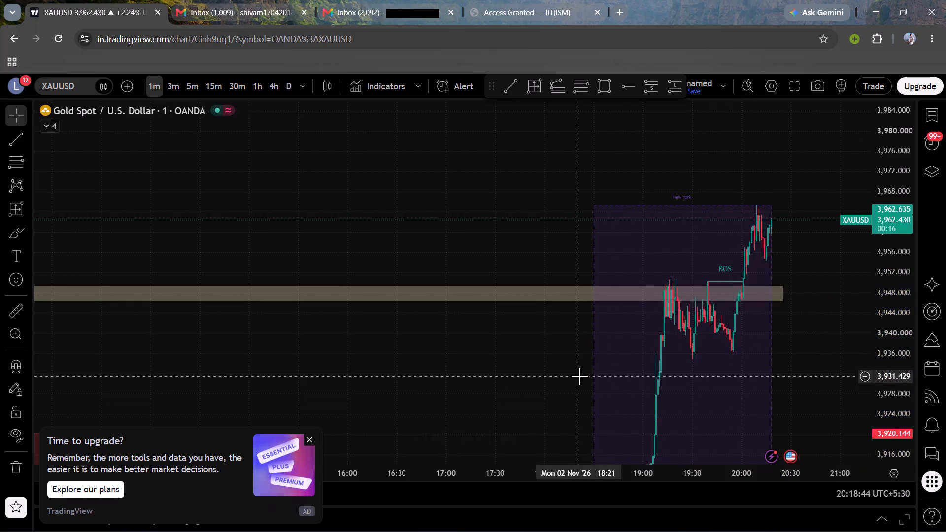
# Move the XAUUSD crossing alert line below the upper grey zone to 3,986.891.
pyautogui.moveTo(579, 376); pyautogui.dragTo(528, 340)
pyautogui.scroll(3, 528, 340)
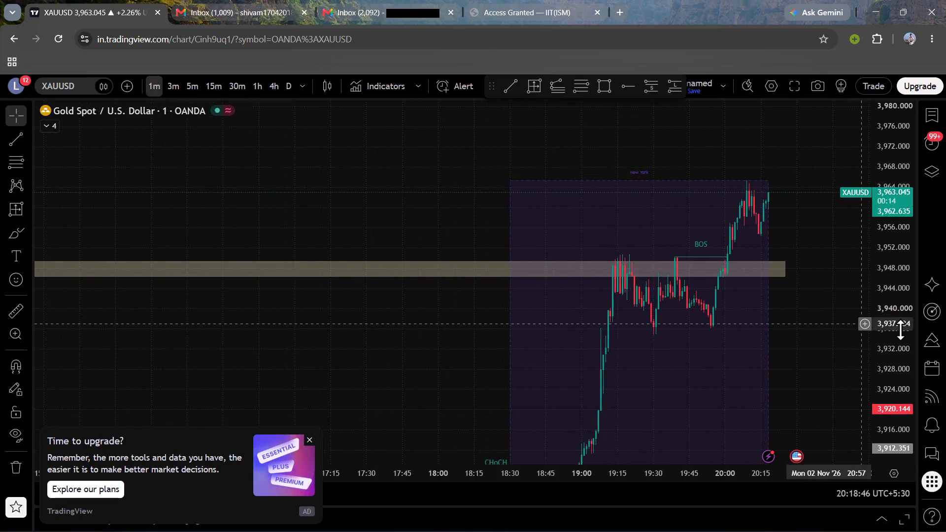
pyautogui.scroll(-7, 900, 330)
pyautogui.scroll(-6, 664, 329)
pyautogui.scroll(5, 664, 329)
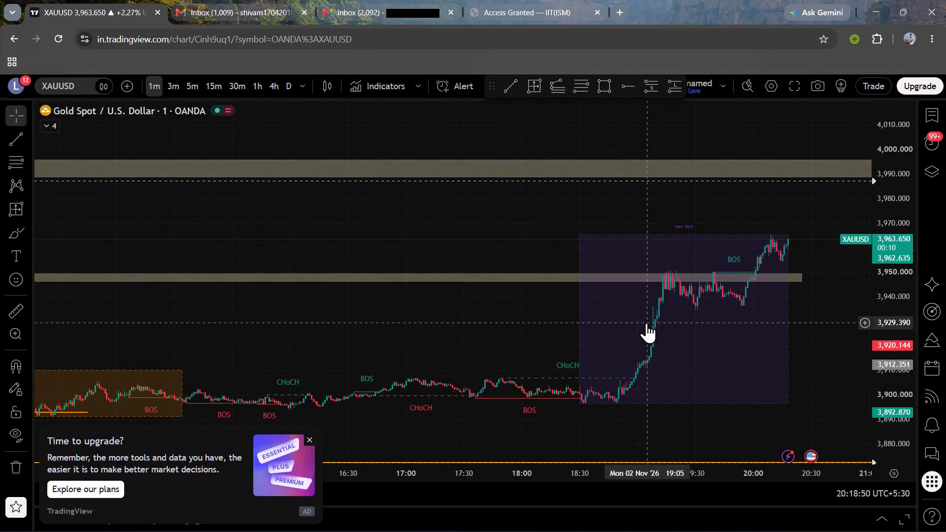
pyautogui.scroll(4, 646, 323)
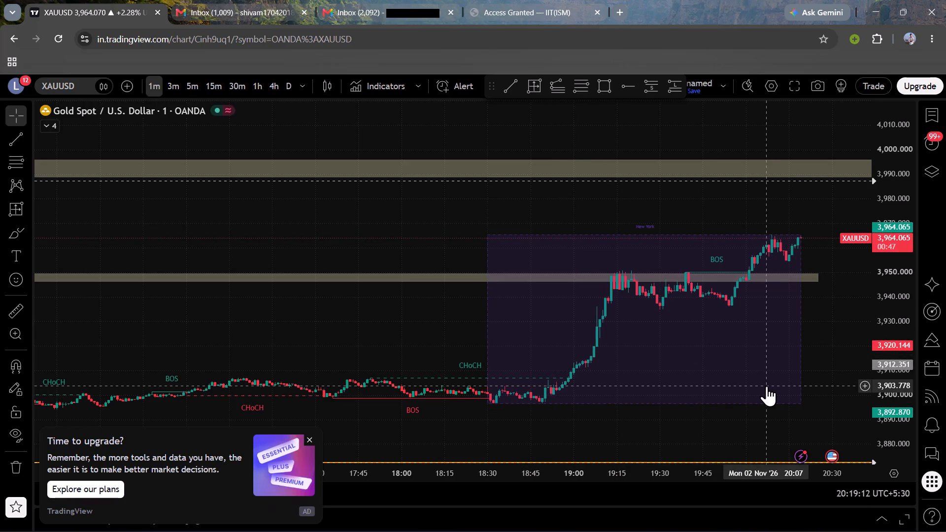
pyautogui.scroll(-3, 670, 319)
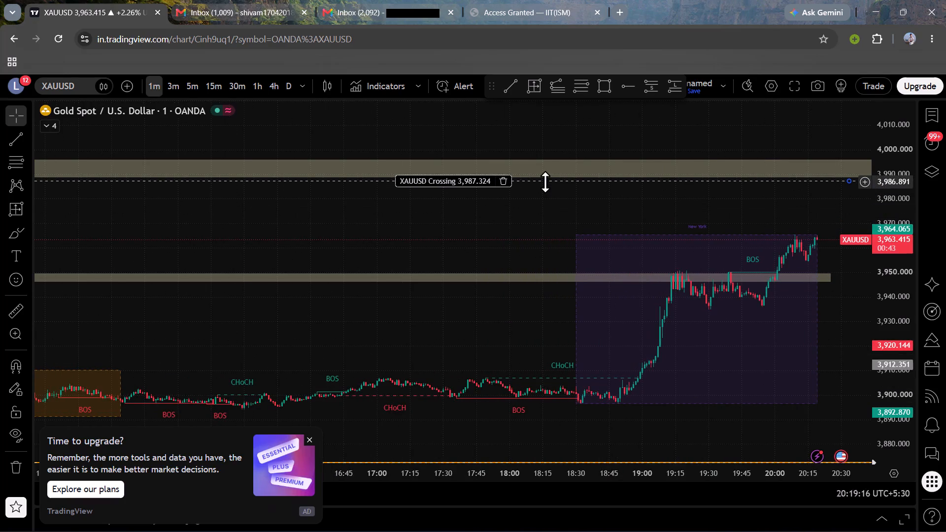
pyautogui.moveTo(545, 182); pyautogui.dragTo(559, 182)
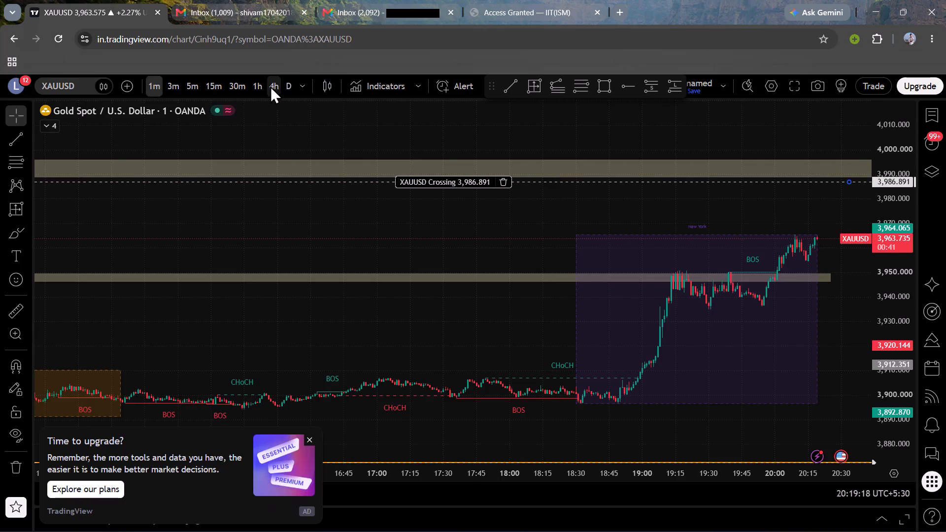
# Switch the XAUUSD chart to the 4-hour timeframe.
pyautogui.click(273, 86)
# Extend the orange line at the 30 October low forward in time to about 5 November, keeping it level.
pyautogui.scroll(4, 506, 328)
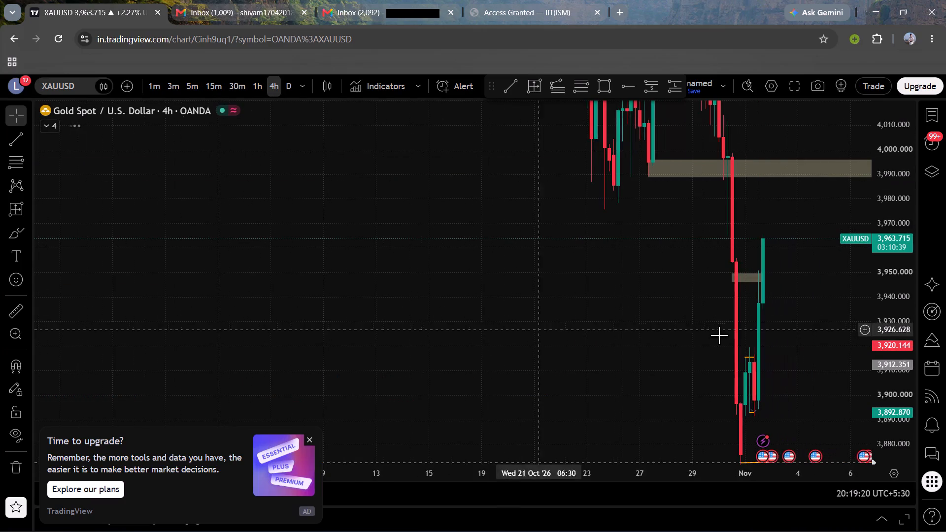
pyautogui.scroll(-8, 905, 327)
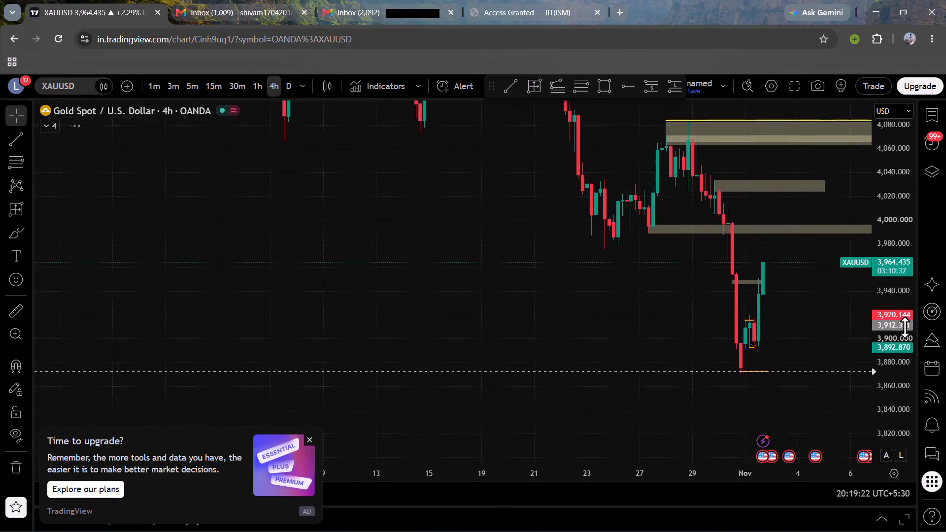
pyautogui.scroll(-1, 905, 327)
pyautogui.moveTo(813, 330); pyautogui.dragTo(748, 321)
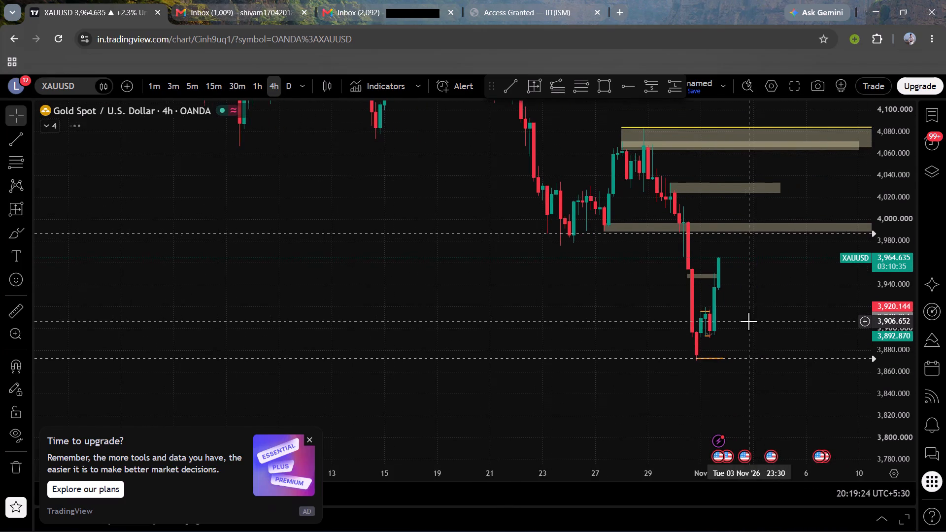
pyautogui.click(724, 357)
pyautogui.moveTo(724, 357); pyautogui.dragTo(801, 361)
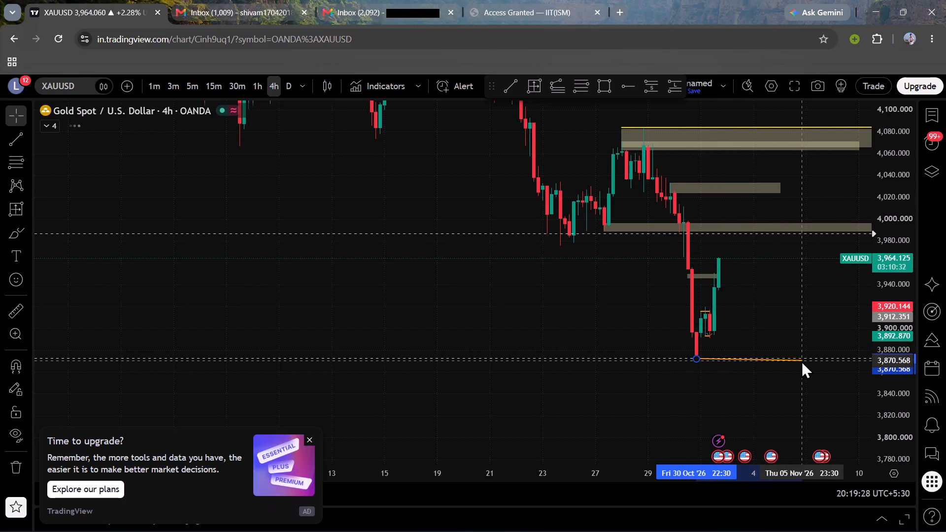
pyautogui.moveTo(801, 361); pyautogui.dragTo(795, 359)
# Shift the grey zone just below 4,000 one candle earlier so it starts at 27 October 06:30.
pyautogui.moveTo(759, 297); pyautogui.dragTo(711, 338)
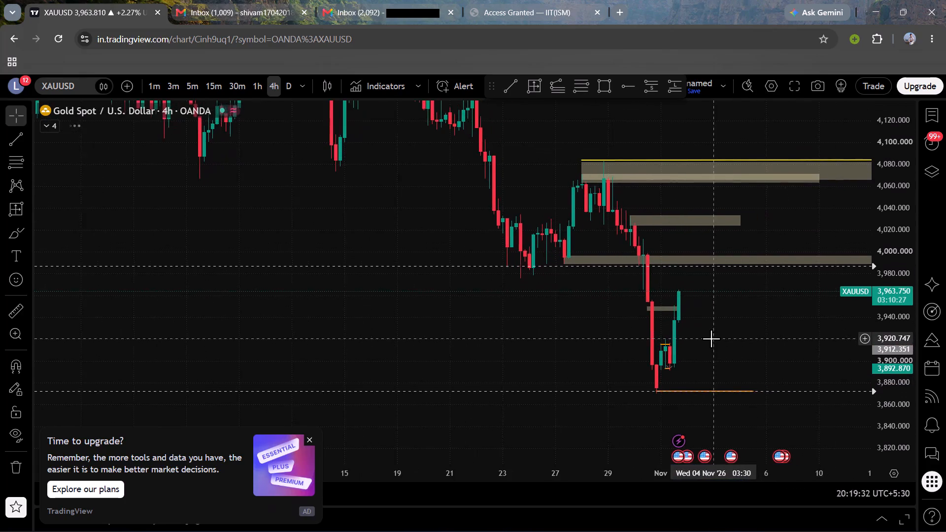
pyautogui.scroll(2, 711, 338)
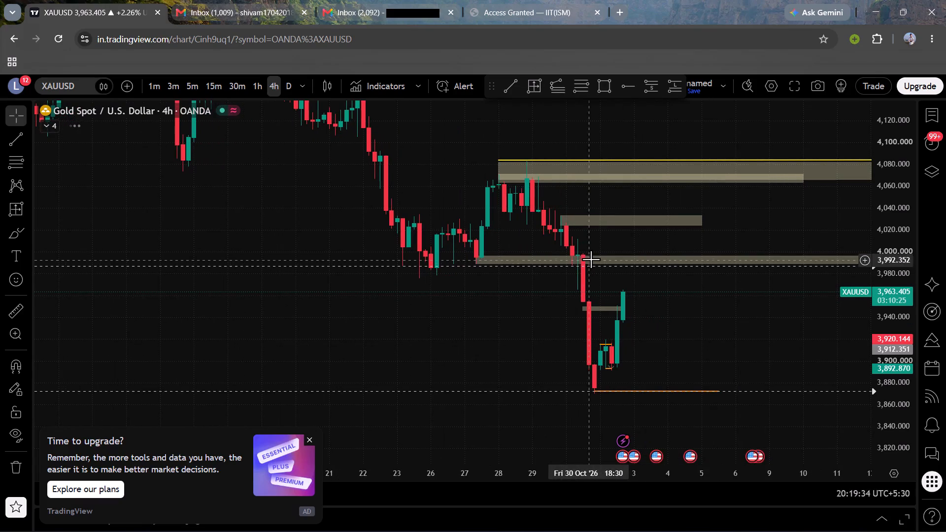
pyautogui.click(593, 255)
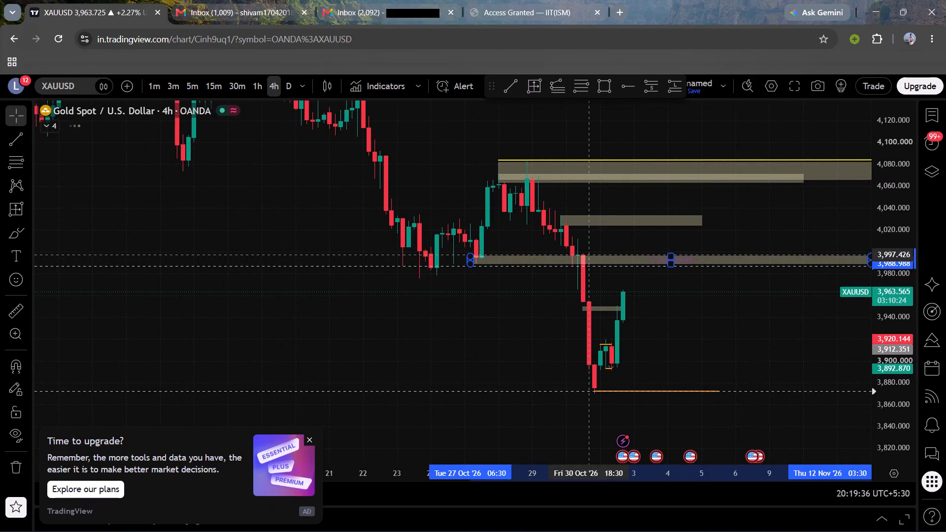
pyautogui.click(639, 247)
# Expand the indicator list and show the hidden RM'S JADU TONA indicator on the chart.
pyautogui.moveTo(700, 326); pyautogui.dragTo(699, 325)
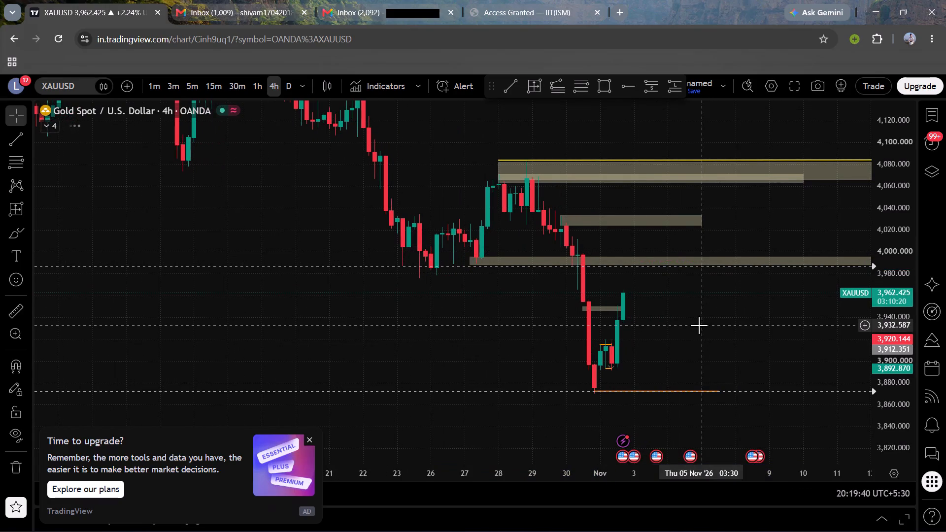
pyautogui.moveTo(699, 325); pyautogui.dragTo(670, 306)
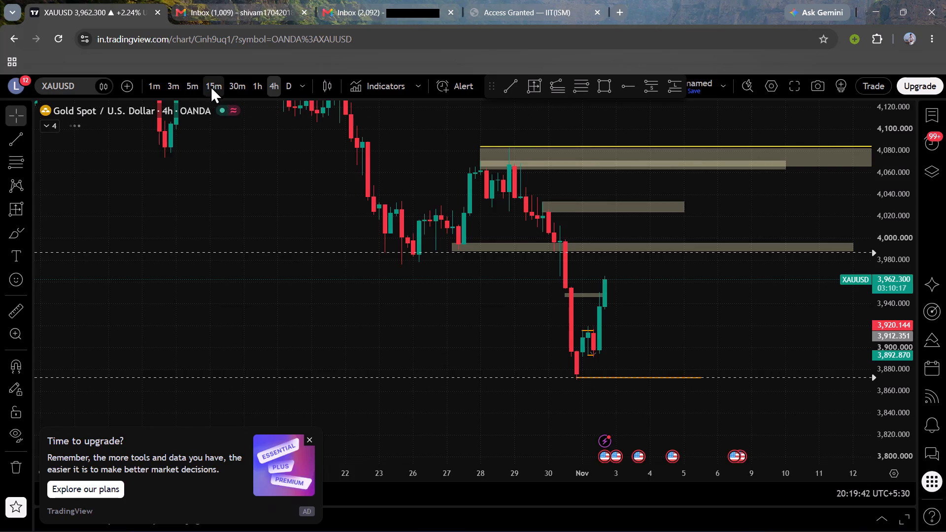
pyautogui.click(46, 125)
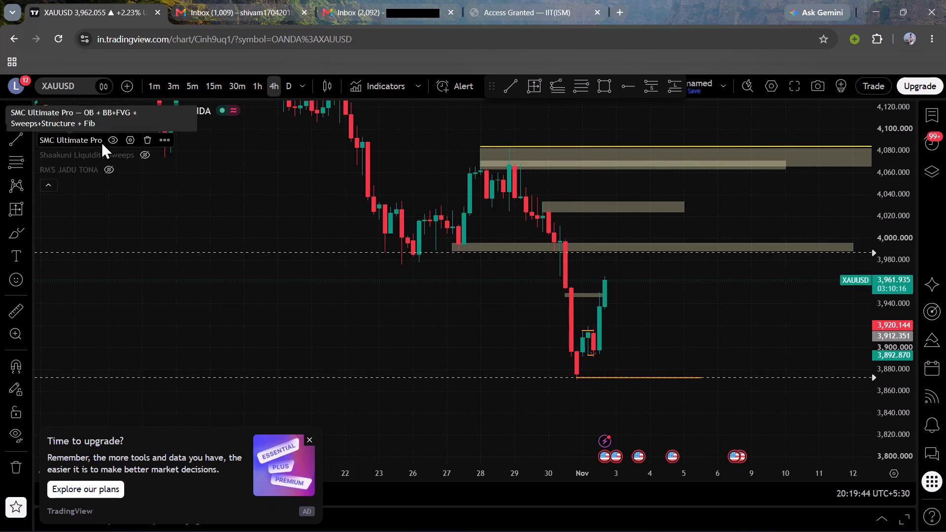
pyautogui.click(109, 168)
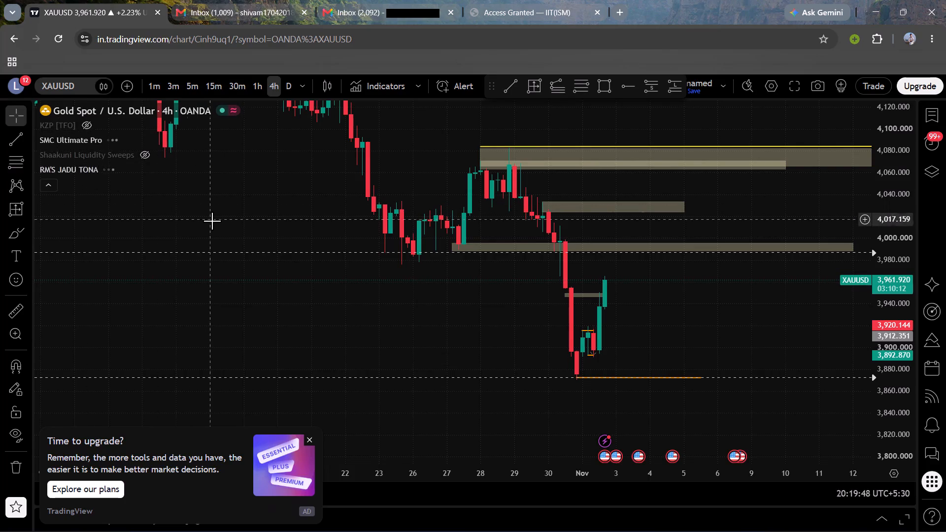
# Examine the 4-hour price structure, break-of-structure levels and marked zones through October.
pyautogui.moveTo(212, 221); pyautogui.dragTo(226, 206)
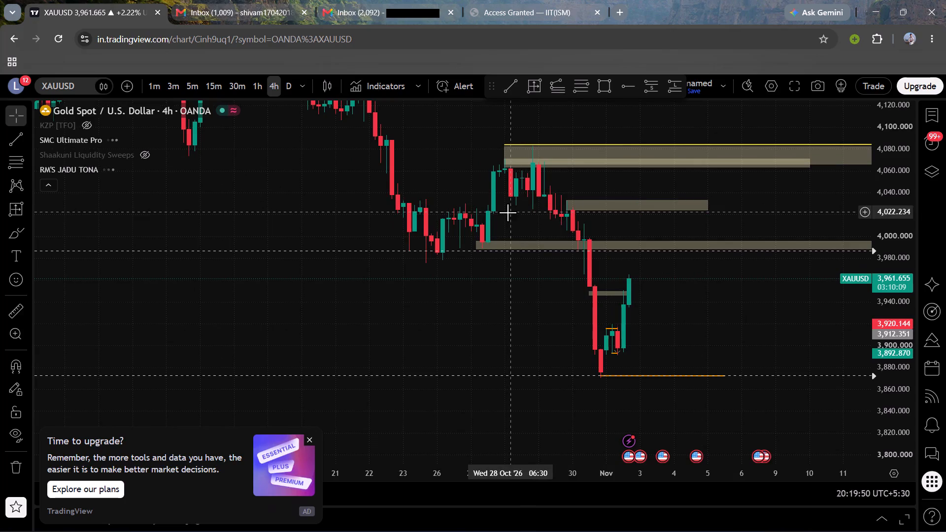
pyautogui.moveTo(508, 212); pyautogui.dragTo(441, 209)
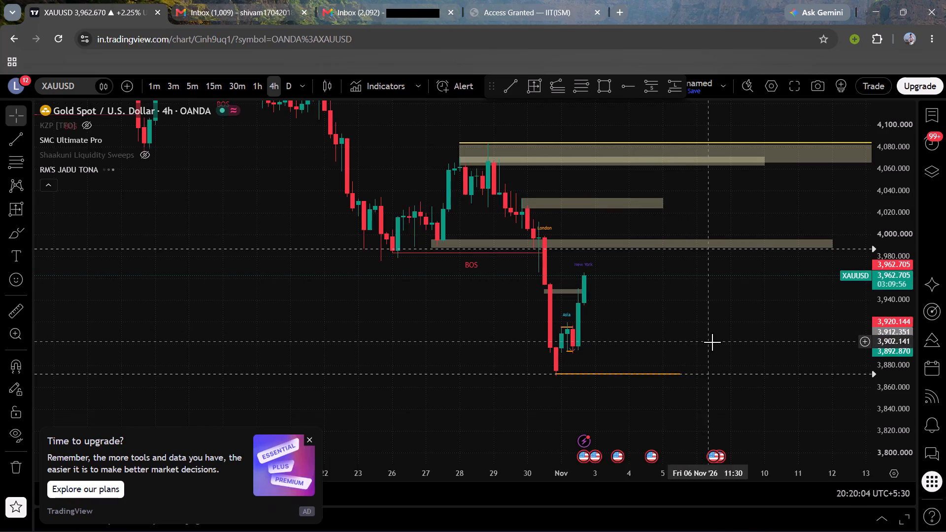
pyautogui.moveTo(667, 313); pyautogui.dragTo(754, 396)
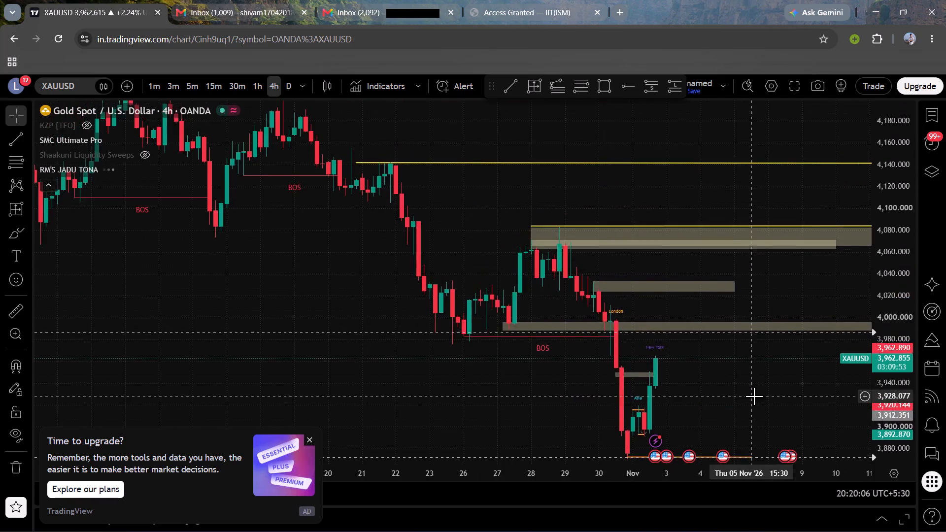
pyautogui.moveTo(467, 215); pyautogui.dragTo(509, 328)
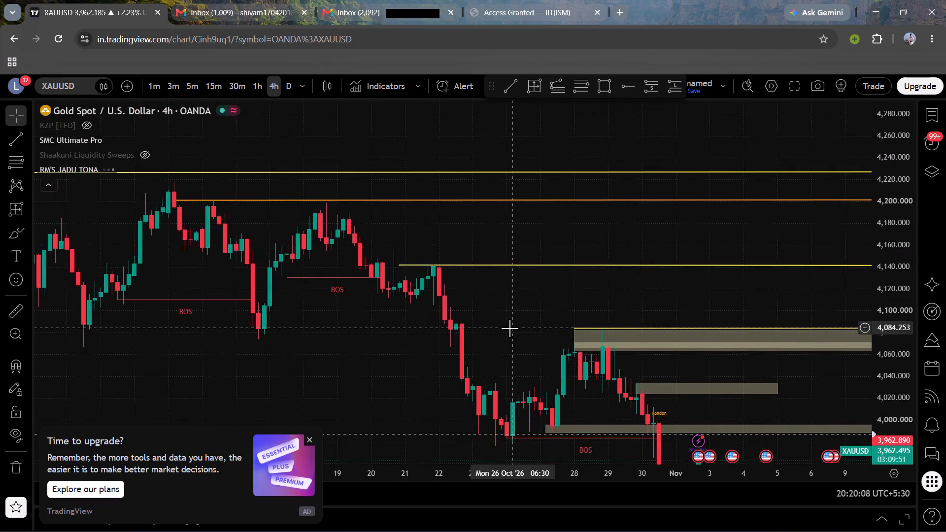
pyautogui.scroll(-1, 509, 328)
pyautogui.moveTo(448, 368); pyautogui.dragTo(562, 358)
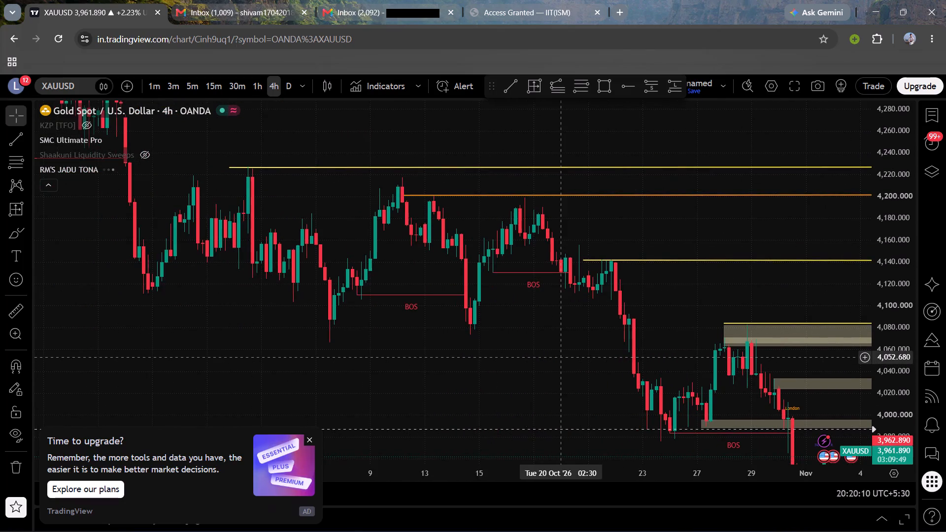
pyautogui.moveTo(562, 358); pyautogui.dragTo(439, 254)
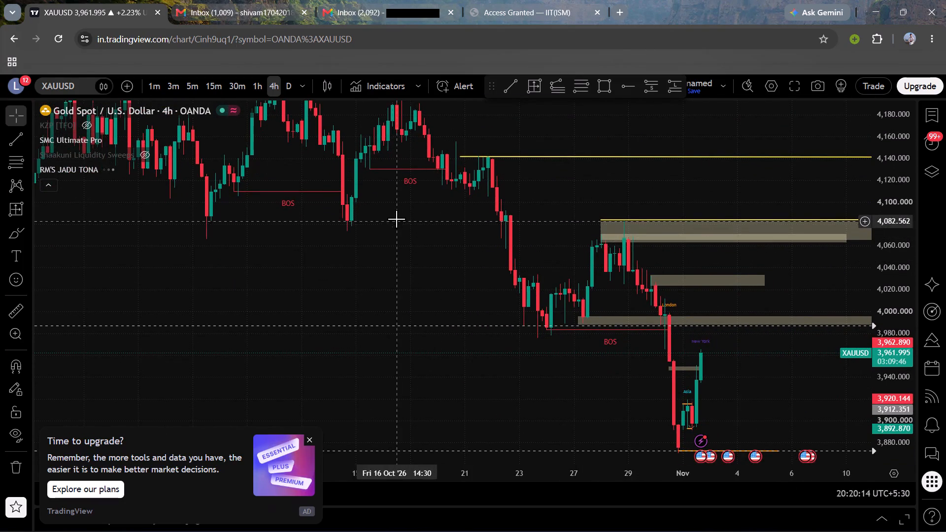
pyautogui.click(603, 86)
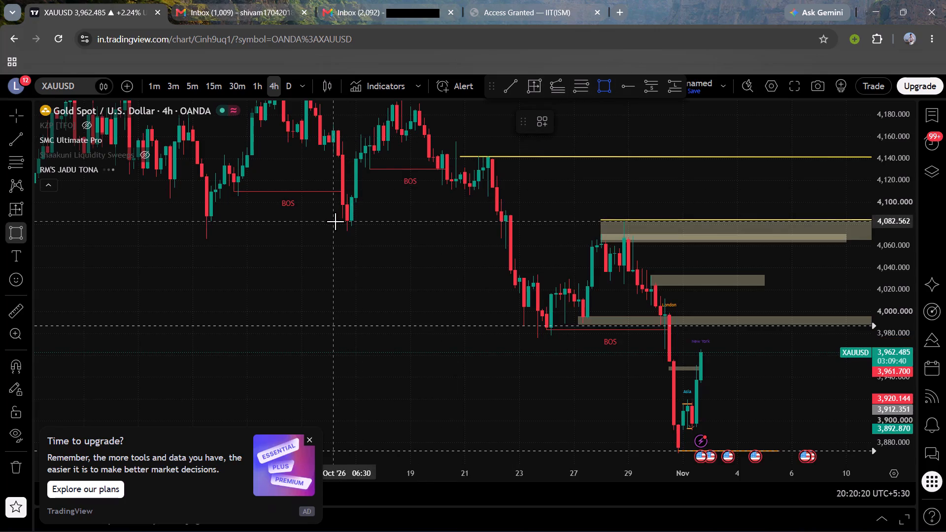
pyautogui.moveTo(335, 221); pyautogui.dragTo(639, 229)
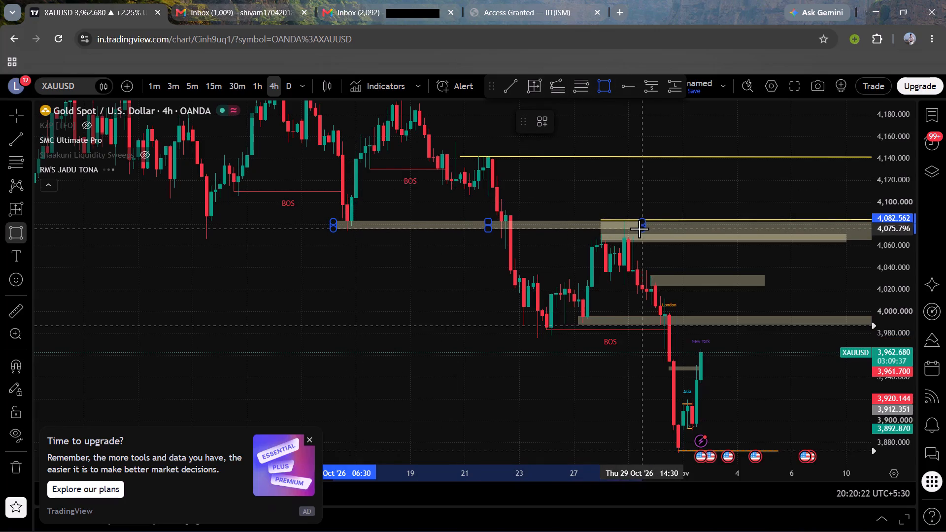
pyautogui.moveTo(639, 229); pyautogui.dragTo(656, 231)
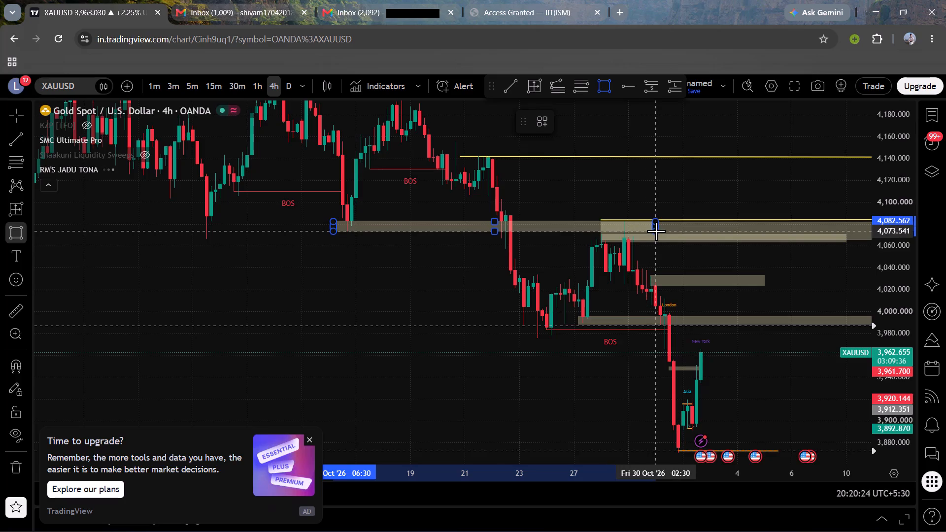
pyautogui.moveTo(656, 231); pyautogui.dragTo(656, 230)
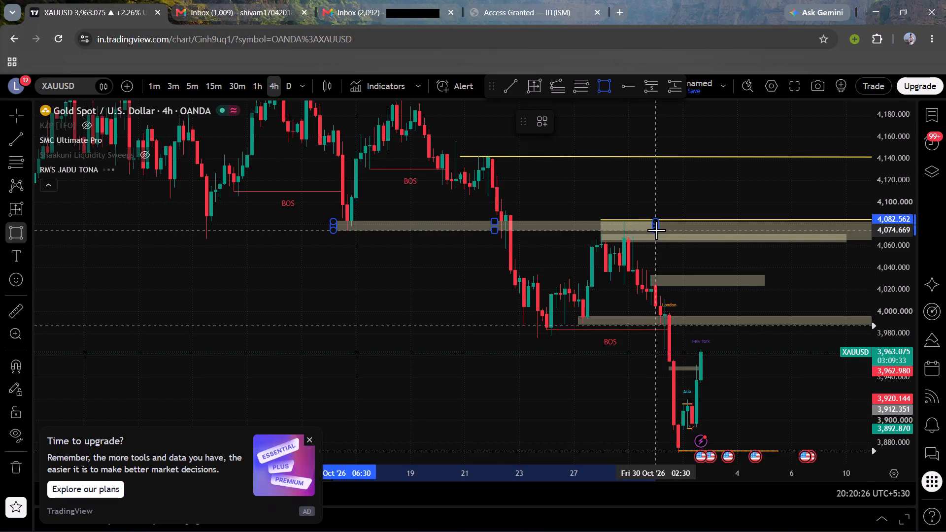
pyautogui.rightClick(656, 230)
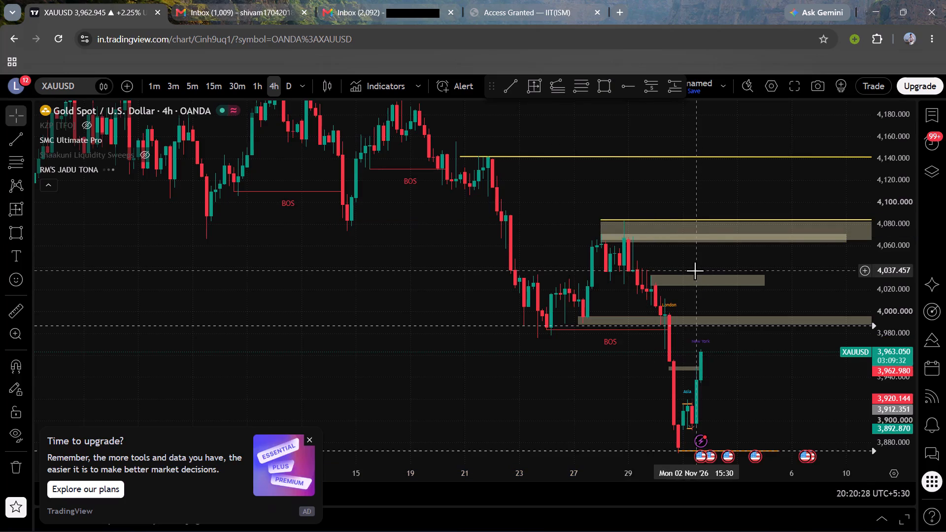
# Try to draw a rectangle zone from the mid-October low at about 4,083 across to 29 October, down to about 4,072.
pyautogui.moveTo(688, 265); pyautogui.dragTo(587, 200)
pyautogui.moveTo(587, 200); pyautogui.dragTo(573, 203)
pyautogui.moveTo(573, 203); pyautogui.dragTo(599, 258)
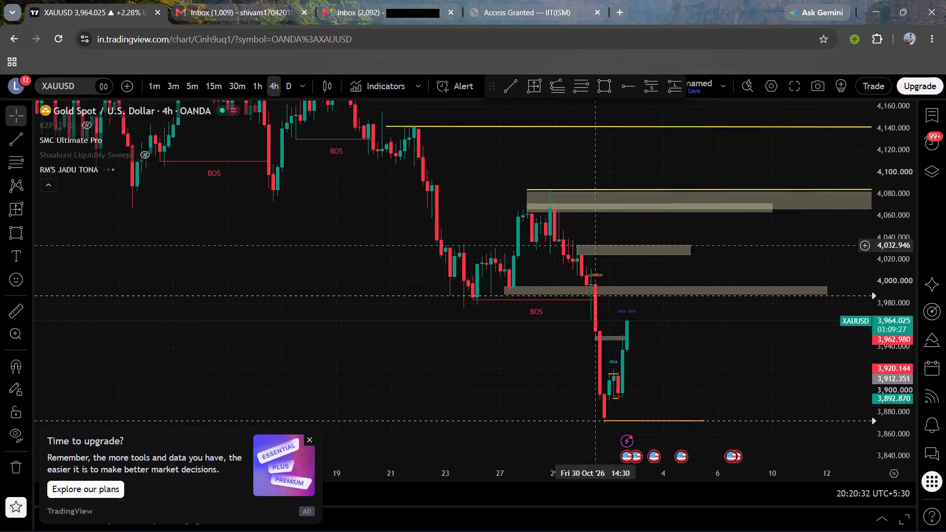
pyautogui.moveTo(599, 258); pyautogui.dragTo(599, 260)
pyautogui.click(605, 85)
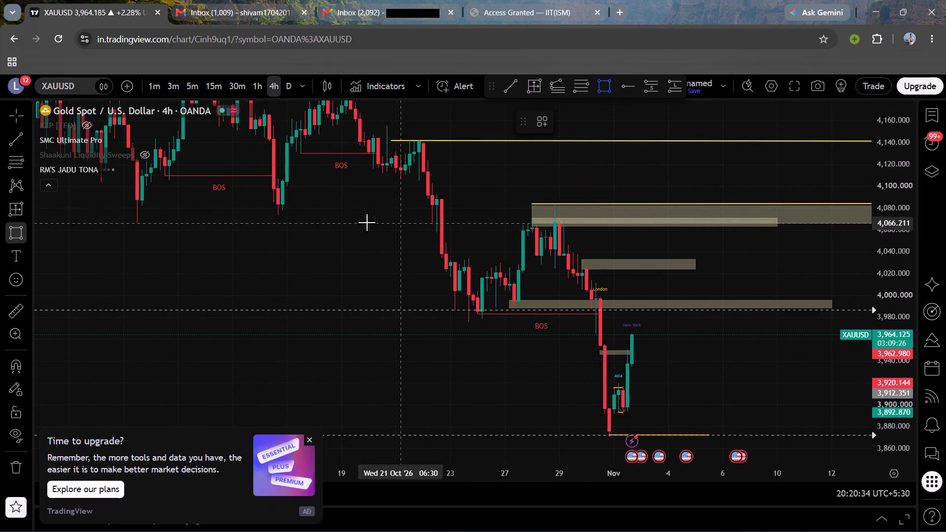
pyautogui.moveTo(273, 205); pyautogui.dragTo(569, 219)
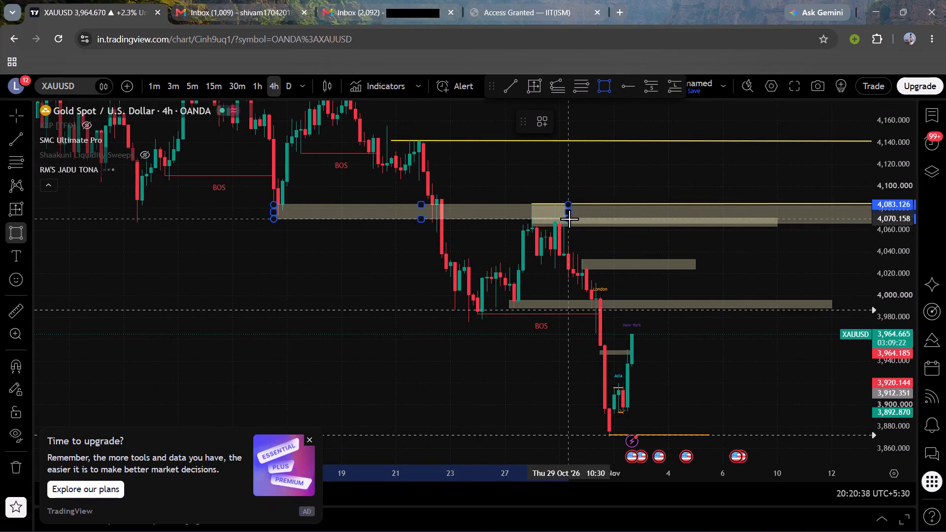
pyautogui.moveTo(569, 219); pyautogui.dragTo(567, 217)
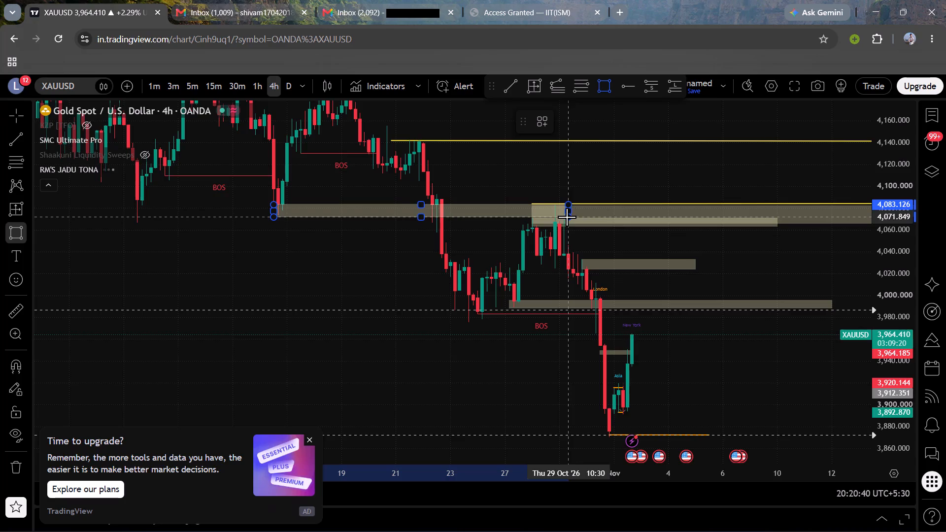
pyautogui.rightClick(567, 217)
# Examine the 4-hour highs, marked levels and break-of-structure lines from late September to the current price.
pyautogui.moveTo(332, 207); pyautogui.dragTo(567, 384)
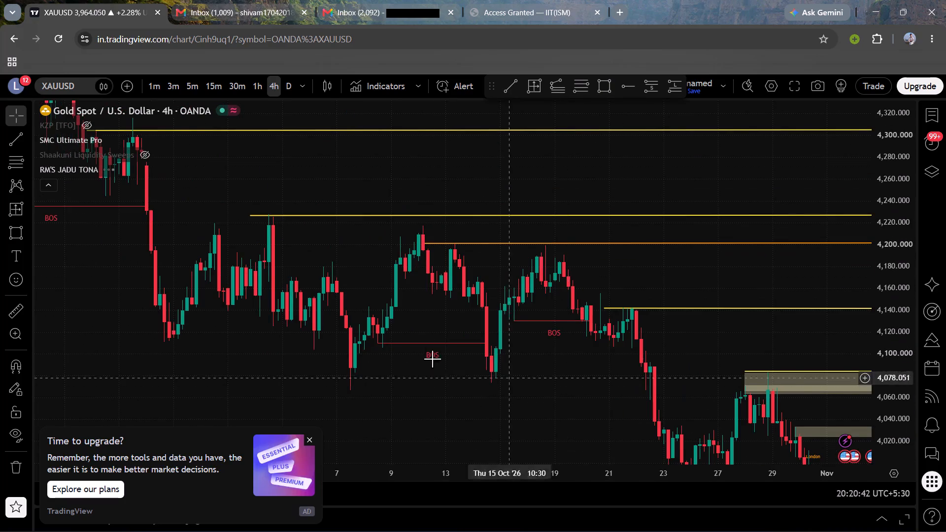
pyautogui.moveTo(420, 326); pyautogui.dragTo(738, 385)
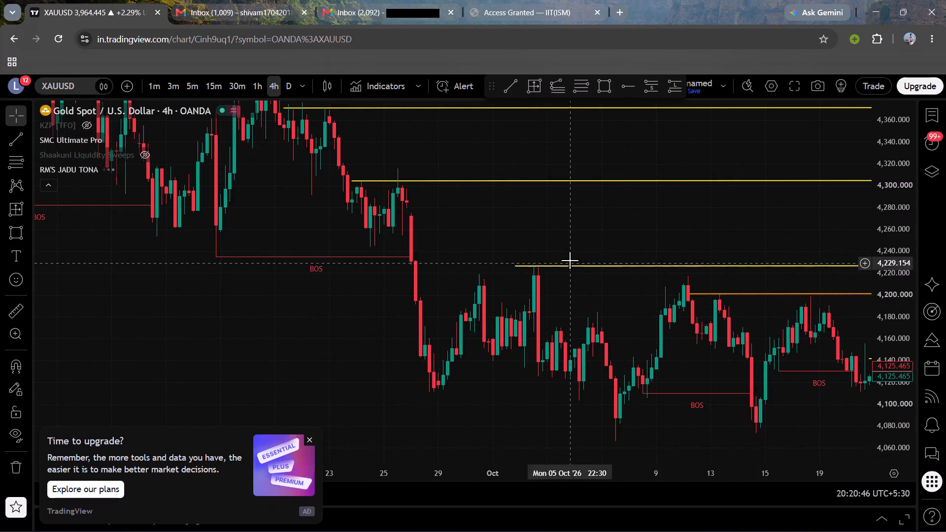
pyautogui.hscroll(-1, 564, 258)
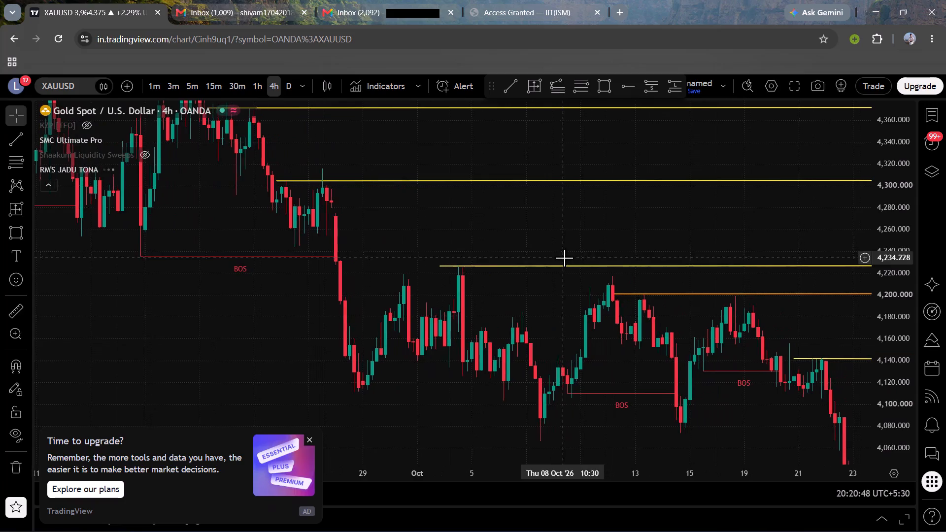
pyautogui.moveTo(516, 237); pyautogui.dragTo(417, 171)
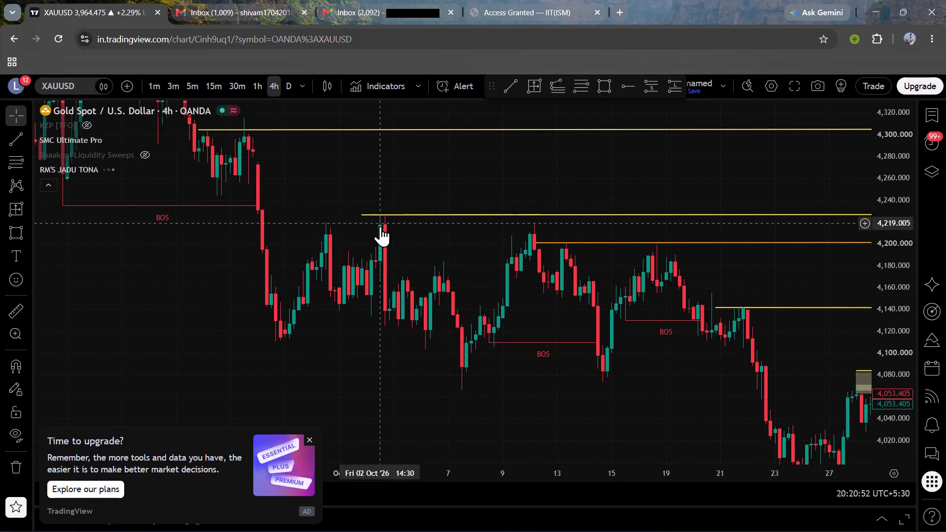
pyautogui.moveTo(408, 242); pyautogui.dragTo(326, 138)
pyautogui.moveTo(559, 326); pyautogui.dragTo(255, 165)
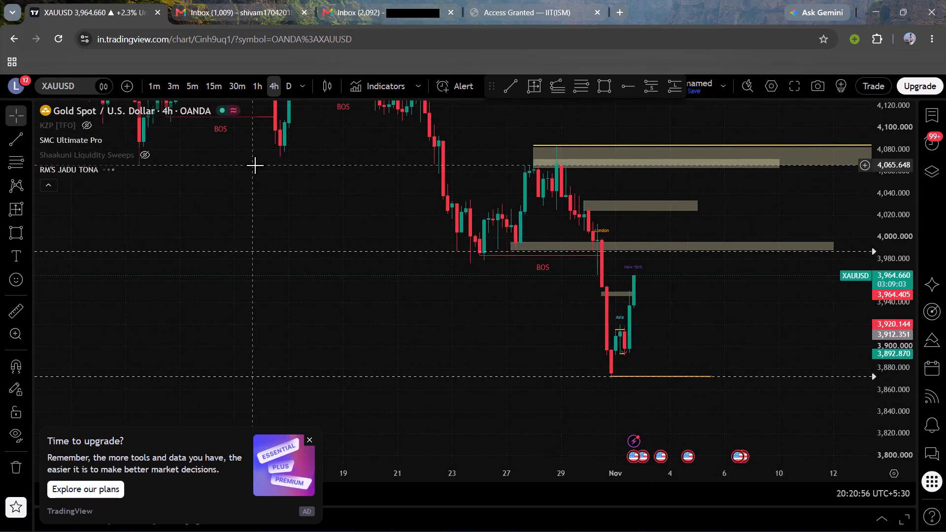
pyautogui.click(350, 294)
pyautogui.moveTo(350, 294); pyautogui.dragTo(316, 253)
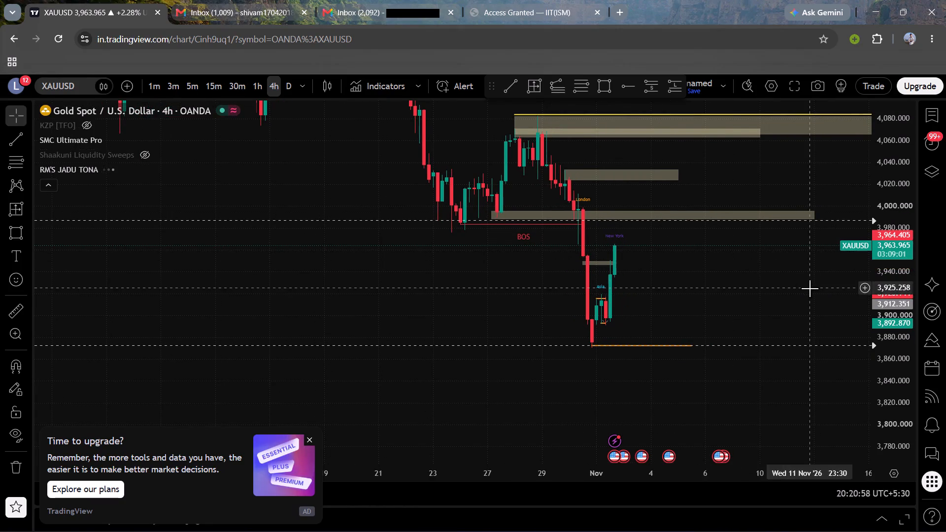
# On the daily timeframe, measure the price and date range from 22 October at about 4,070 down to about 3,872.
pyautogui.click(283, 83)
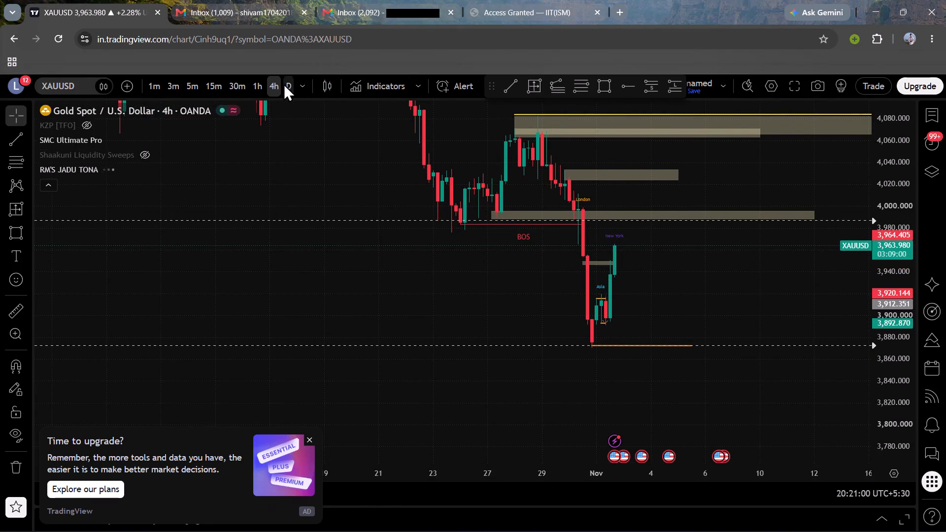
pyautogui.scroll(1, 514, 316)
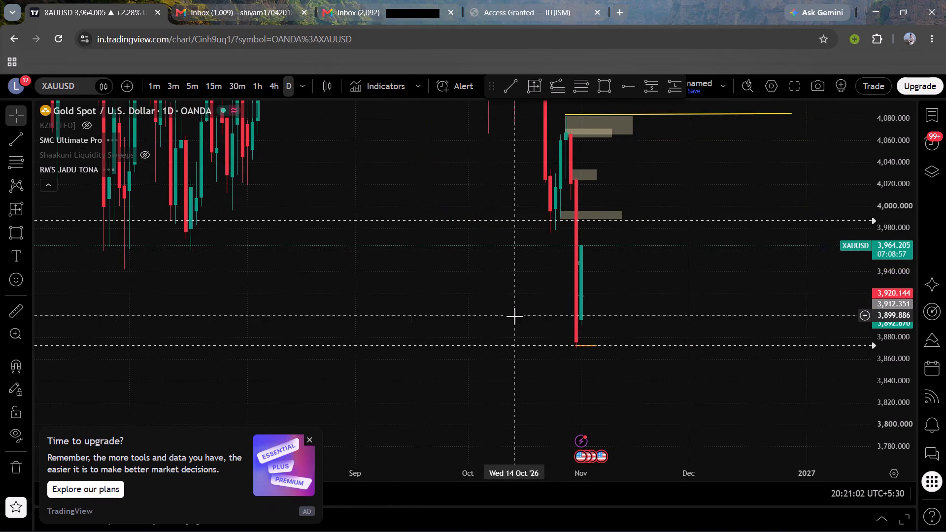
pyautogui.moveTo(715, 150); pyautogui.dragTo(625, 202)
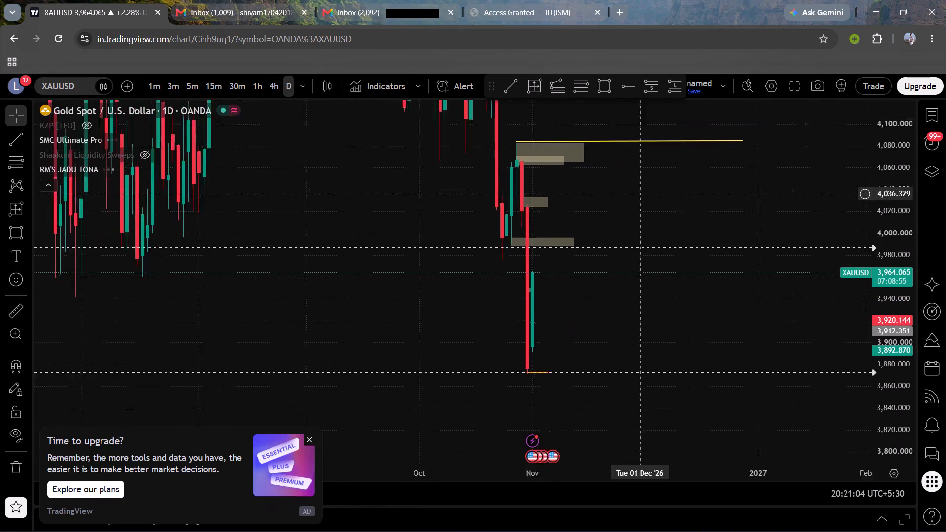
pyautogui.moveTo(625, 202); pyautogui.dragTo(557, 218)
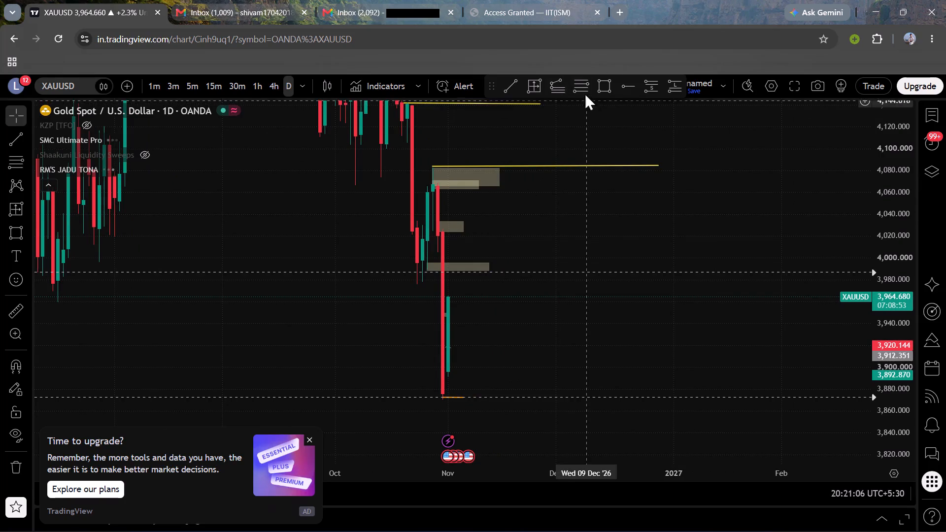
pyautogui.click(529, 85)
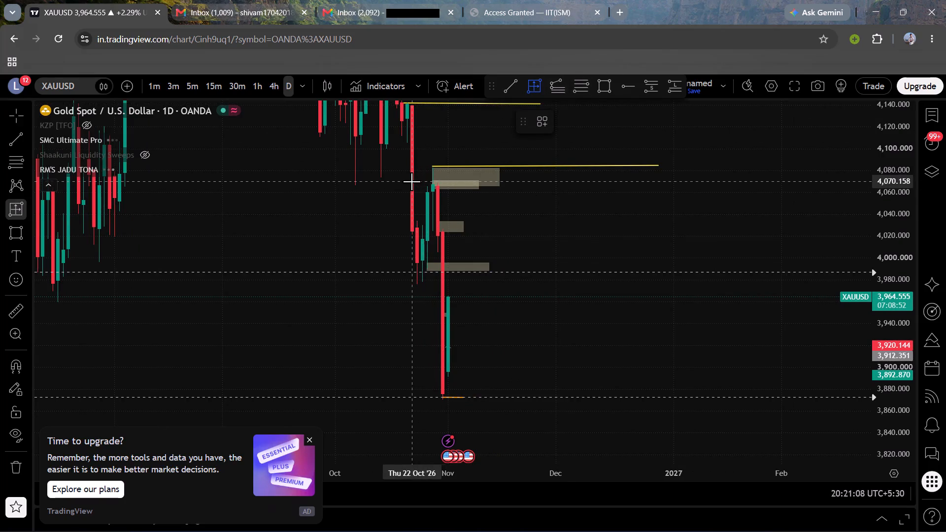
pyautogui.moveTo(411, 181); pyautogui.dragTo(667, 352)
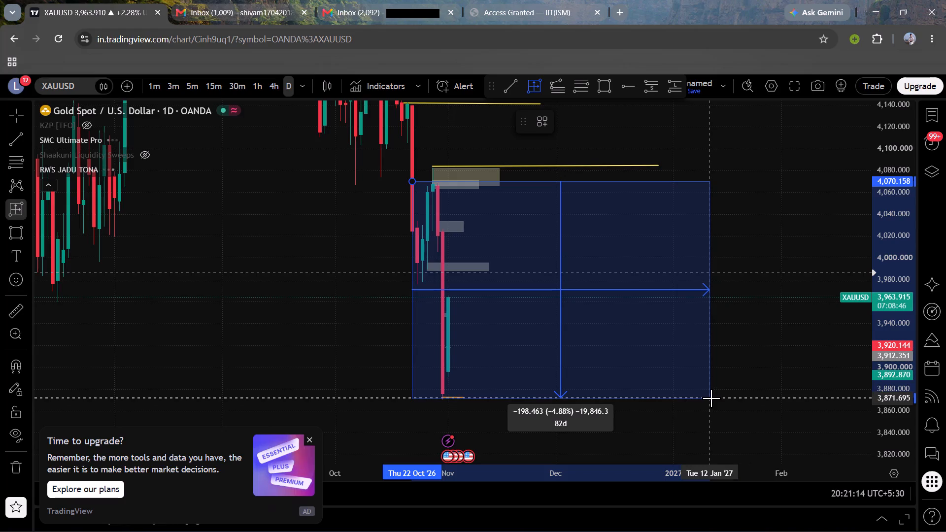
pyautogui.rightClick(711, 398)
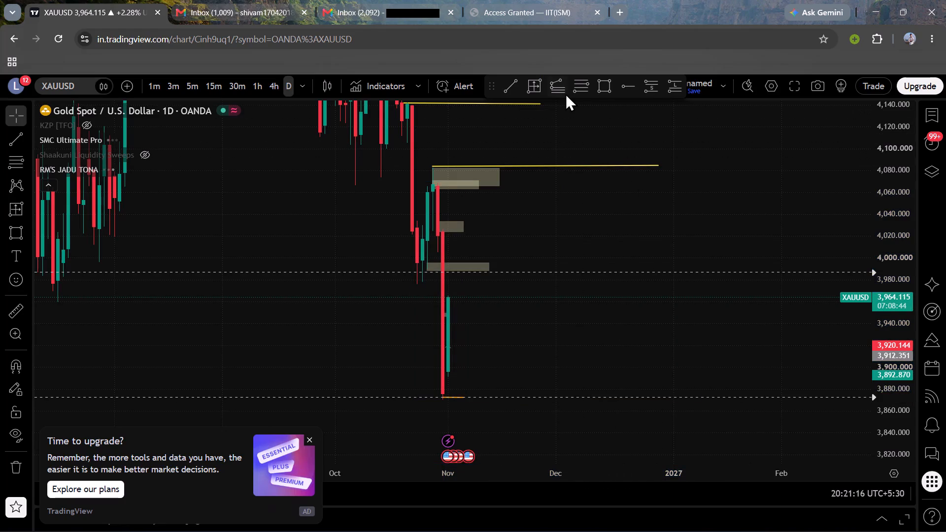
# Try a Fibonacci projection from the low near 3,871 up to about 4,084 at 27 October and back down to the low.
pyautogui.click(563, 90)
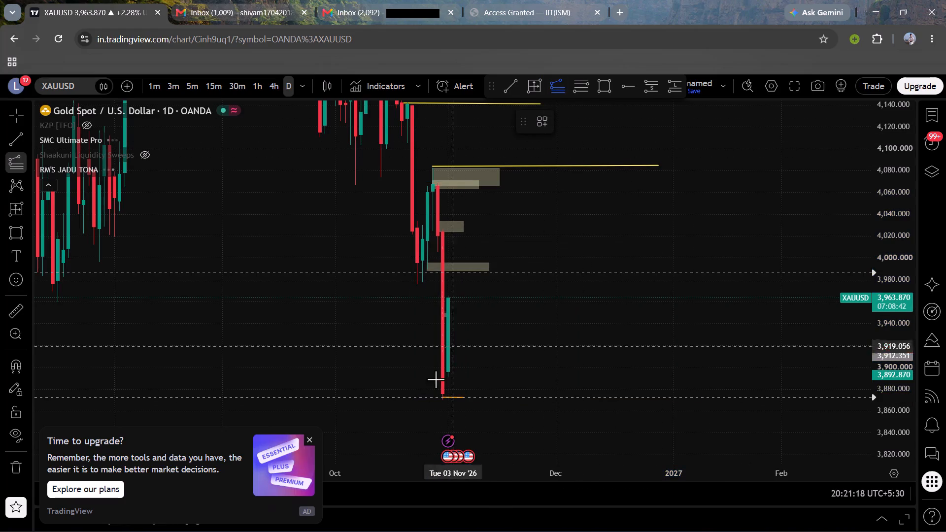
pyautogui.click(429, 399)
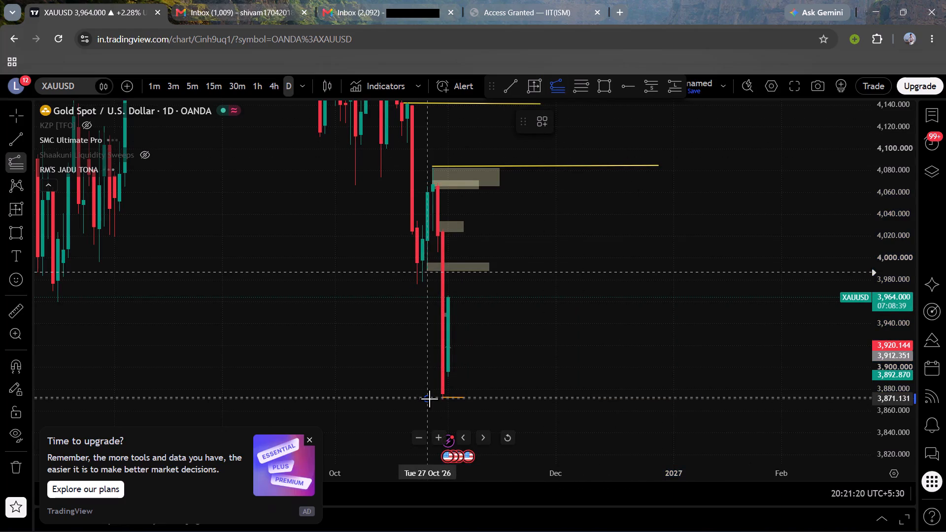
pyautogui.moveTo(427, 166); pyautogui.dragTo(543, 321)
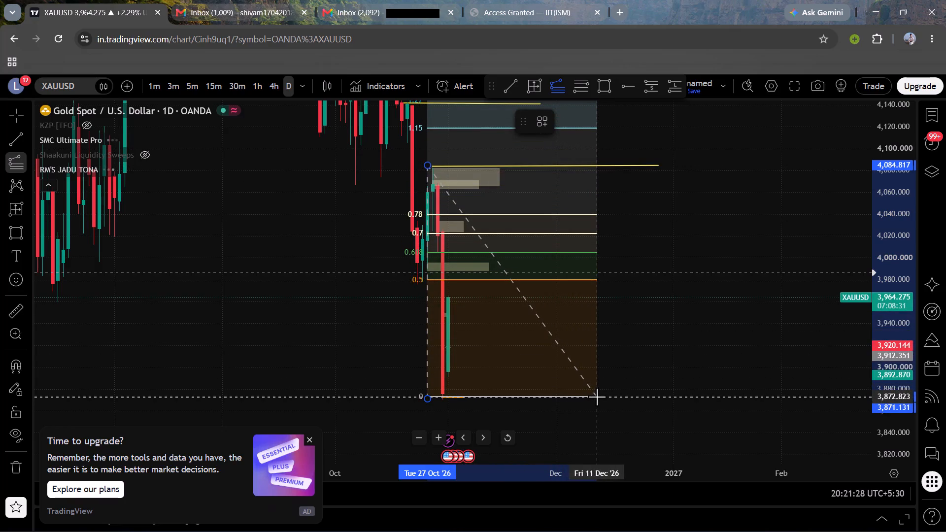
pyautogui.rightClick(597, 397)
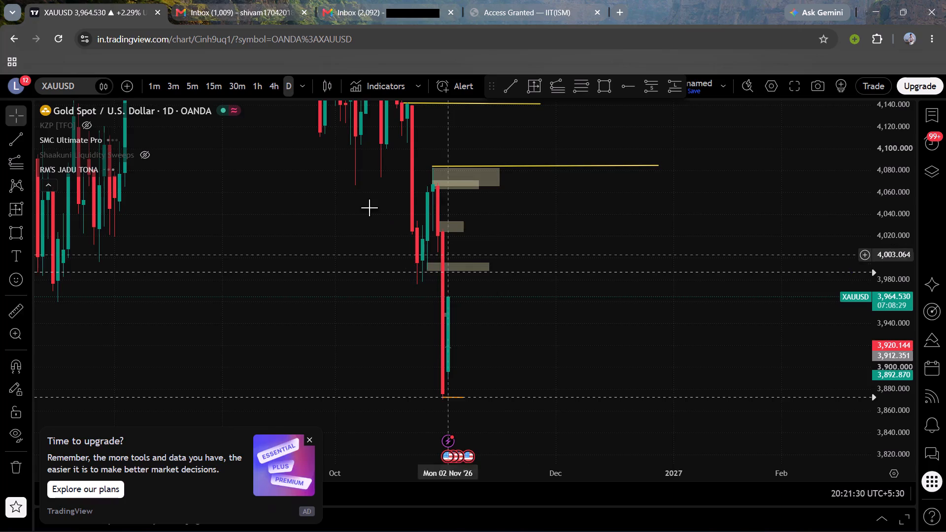
# Return to the 4-hour timeframe and examine the October price structure, yellow levels and grey zones.
pyautogui.scroll(2, 365, 204)
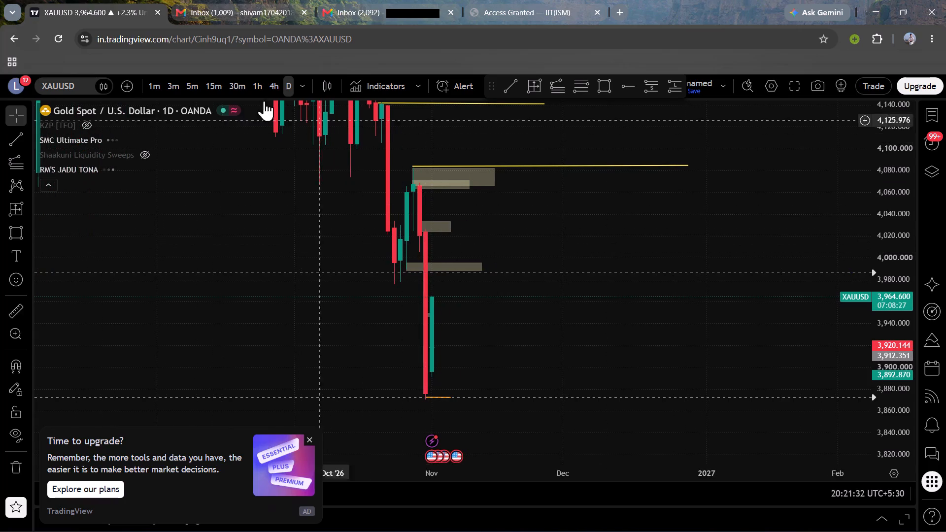
pyautogui.click(273, 85)
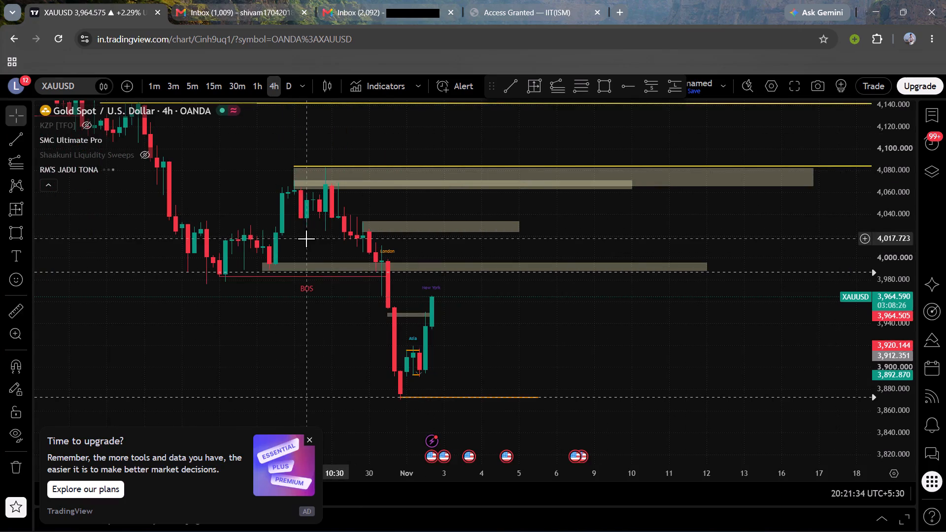
pyautogui.moveTo(306, 238); pyautogui.dragTo(544, 388)
pyautogui.scroll(-3, 466, 304)
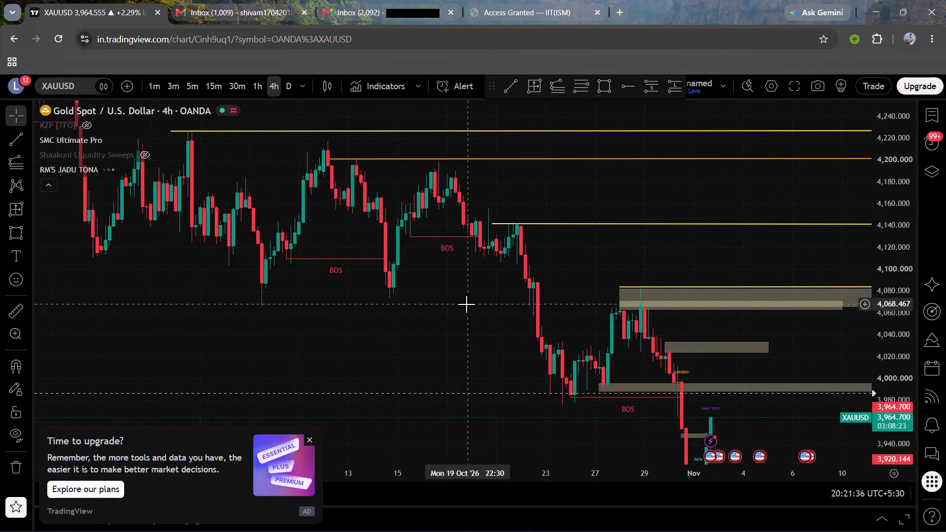
pyautogui.click(453, 356)
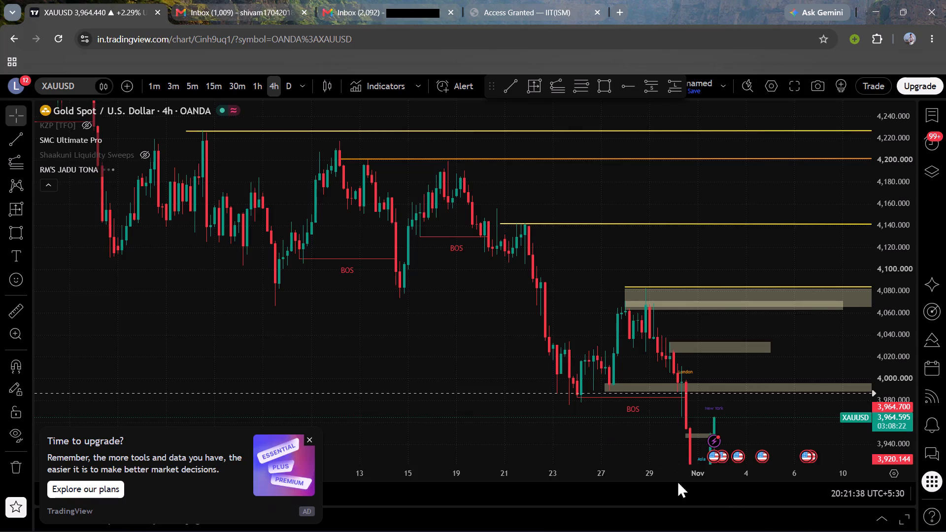
pyautogui.moveTo(372, 314); pyautogui.dragTo(720, 482)
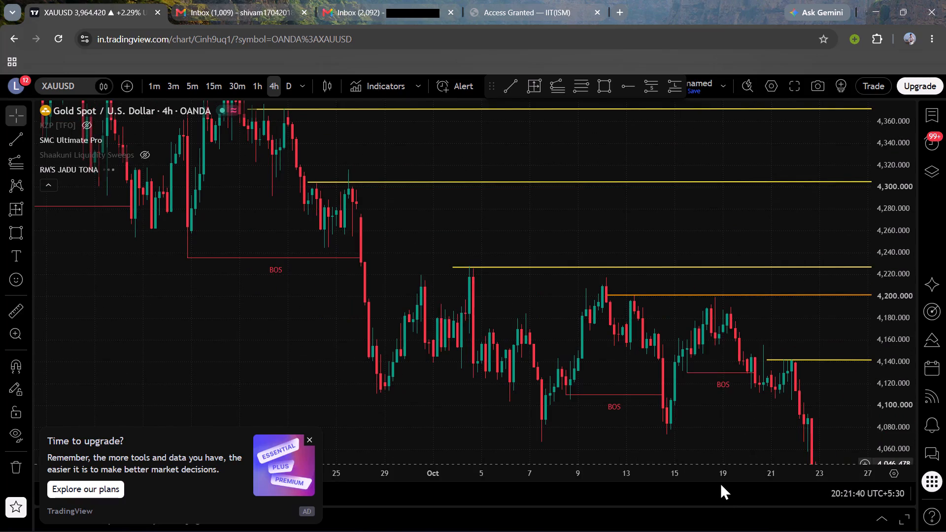
pyautogui.moveTo(720, 482); pyautogui.dragTo(519, 347)
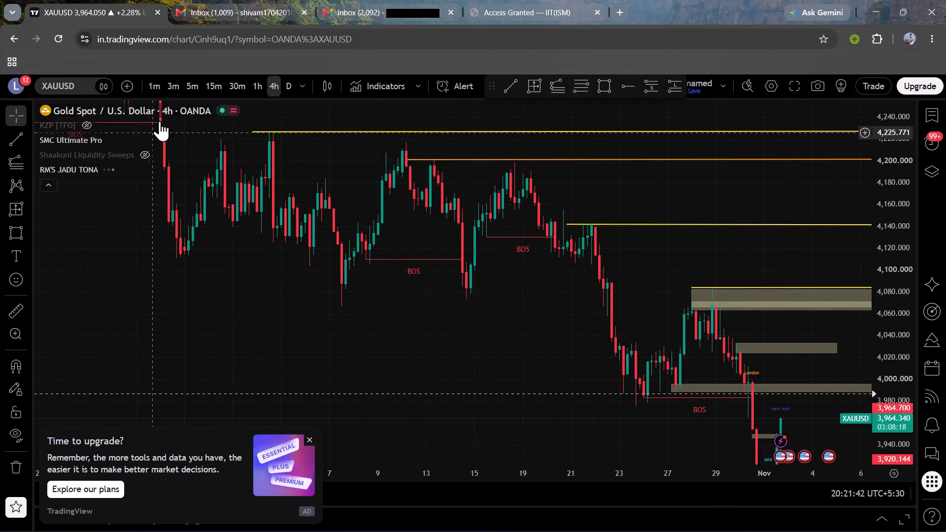
# Switch the chart to the 15-minute timeframe and collapse the indicator list.
pyautogui.click(215, 90)
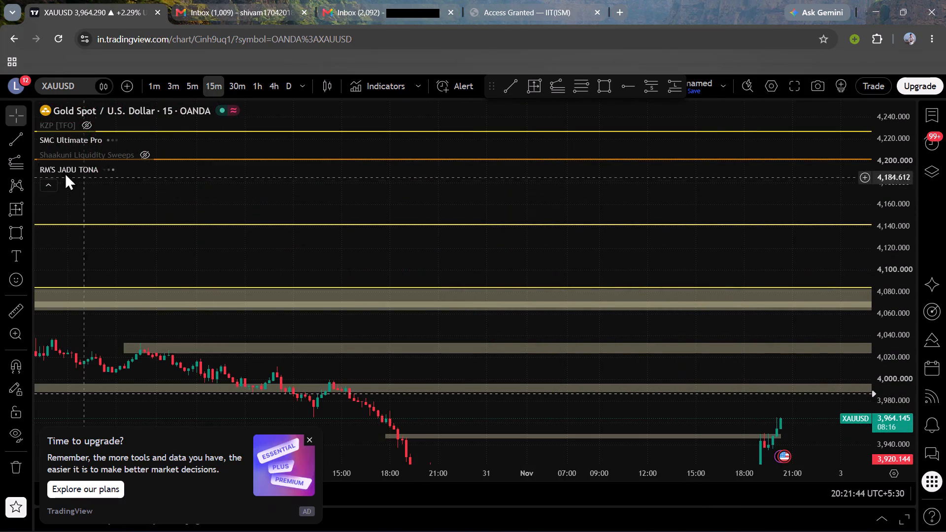
pyautogui.click(41, 181)
pyautogui.moveTo(317, 247); pyautogui.dragTo(300, 212)
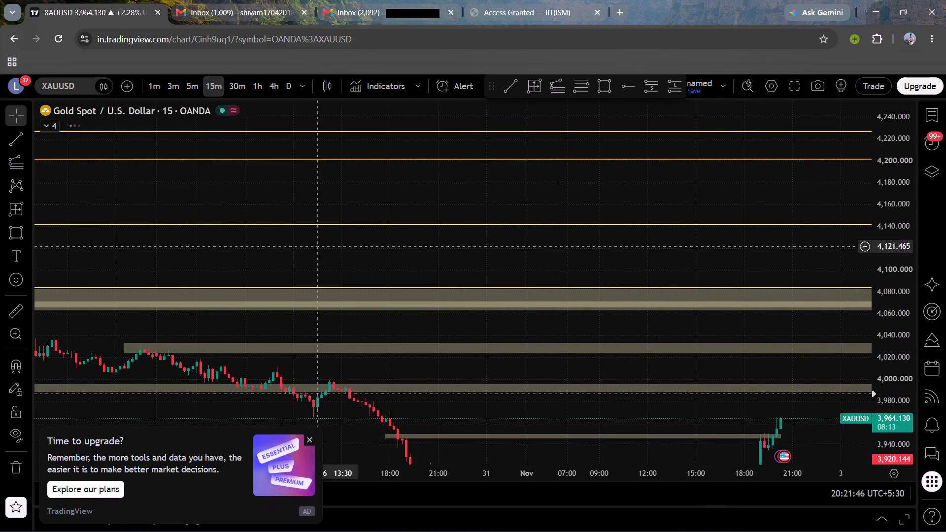
pyautogui.moveTo(300, 212); pyautogui.dragTo(281, 4)
pyautogui.moveTo(590, 250); pyautogui.dragTo(430, 315)
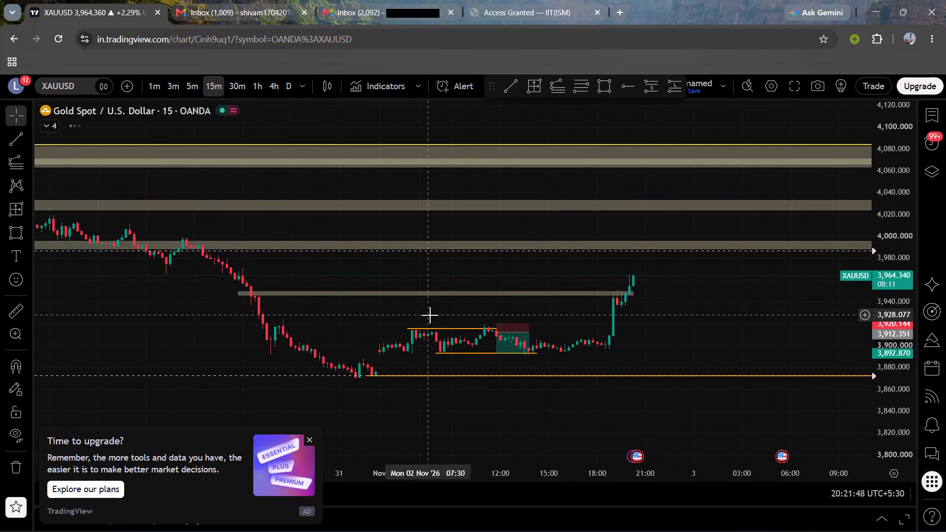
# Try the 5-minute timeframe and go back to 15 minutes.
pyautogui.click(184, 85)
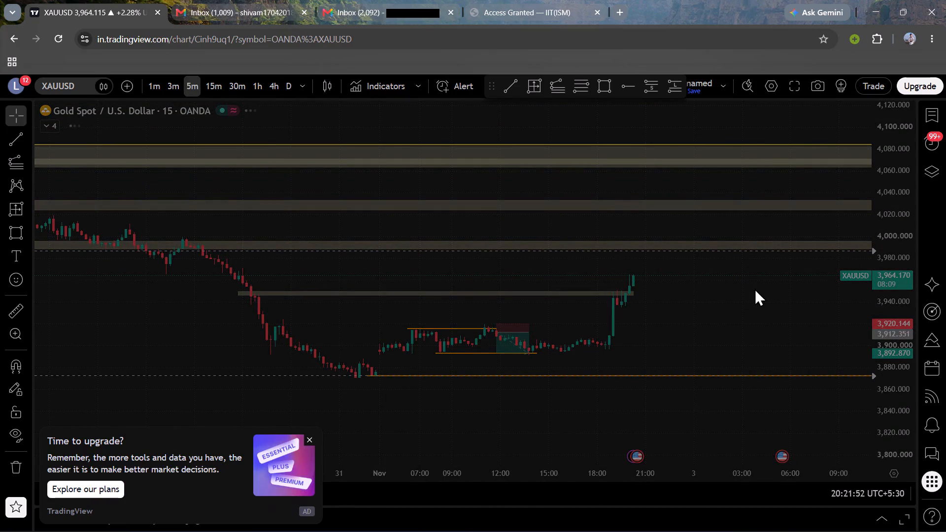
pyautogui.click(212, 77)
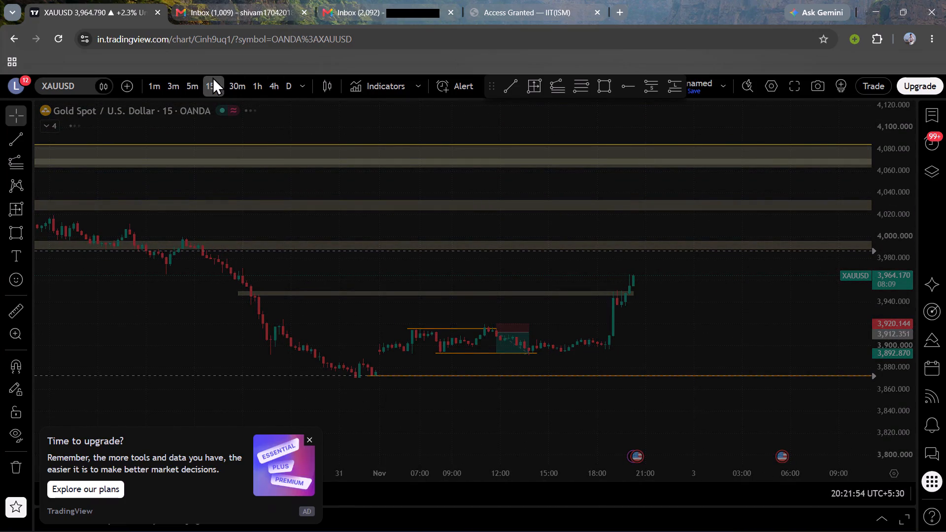
# Examine the 15-minute price action around the 2 November range, the closed short position and the rally through the 3,950 zone.
pyautogui.scroll(2, 887, 299)
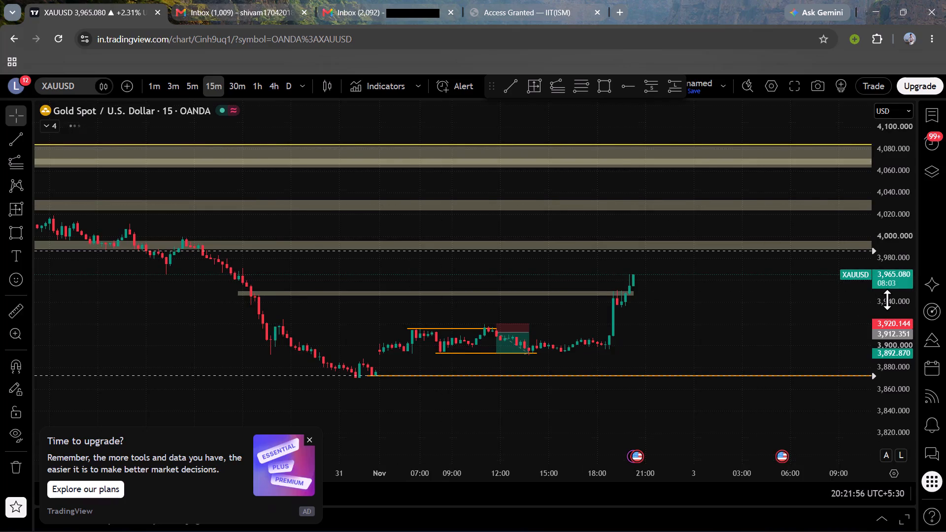
pyautogui.scroll(6, 887, 299)
pyautogui.moveTo(807, 348); pyautogui.dragTo(779, 233)
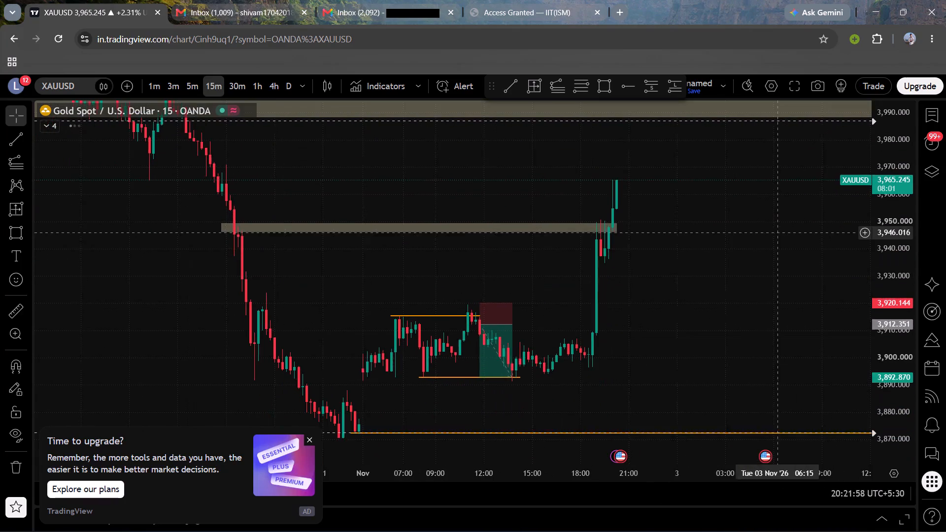
pyautogui.moveTo(779, 233); pyautogui.dragTo(779, 234)
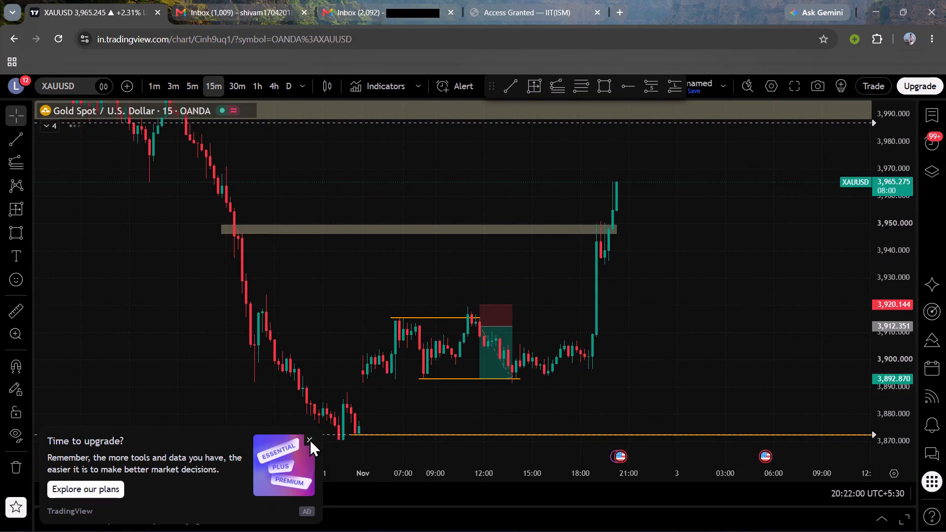
# Dismiss the upgrade advert and examine the short position and the price action around the 2 November range.
pyautogui.click(309, 439)
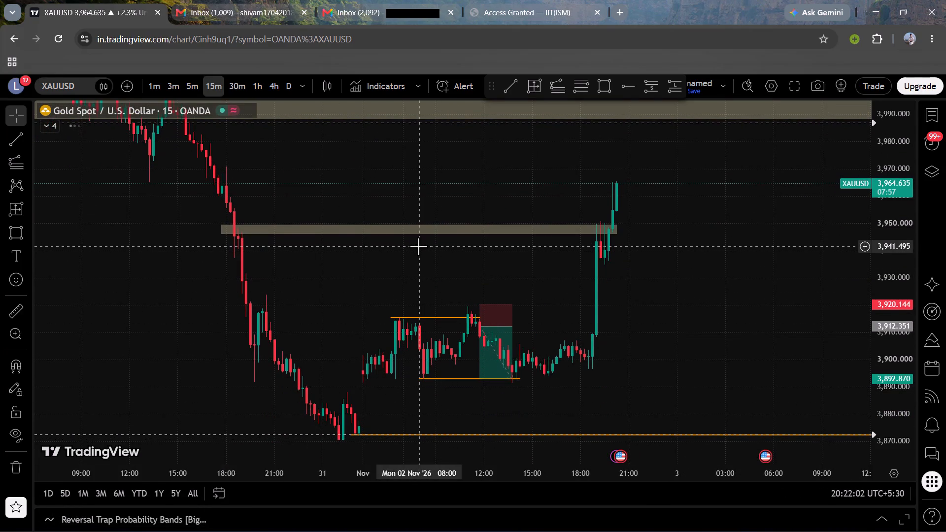
pyautogui.moveTo(418, 246); pyautogui.dragTo(460, 262)
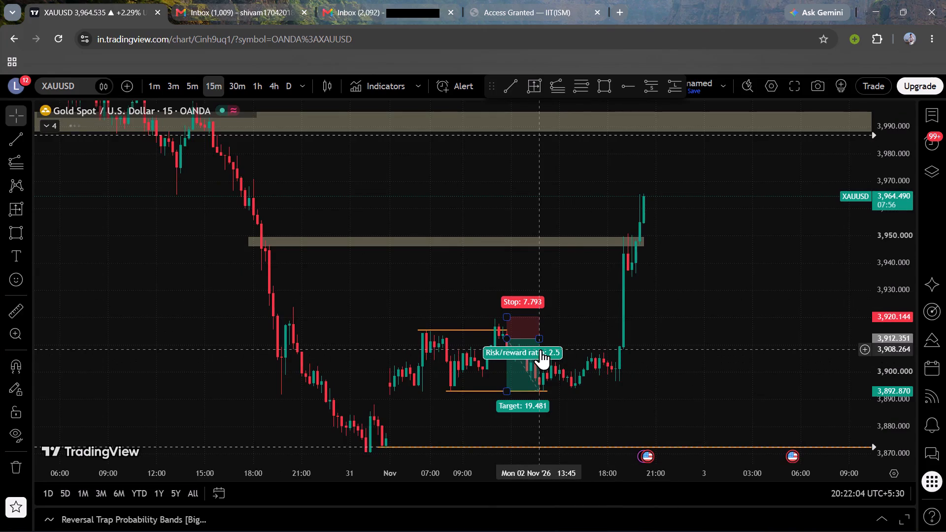
pyautogui.click(541, 349)
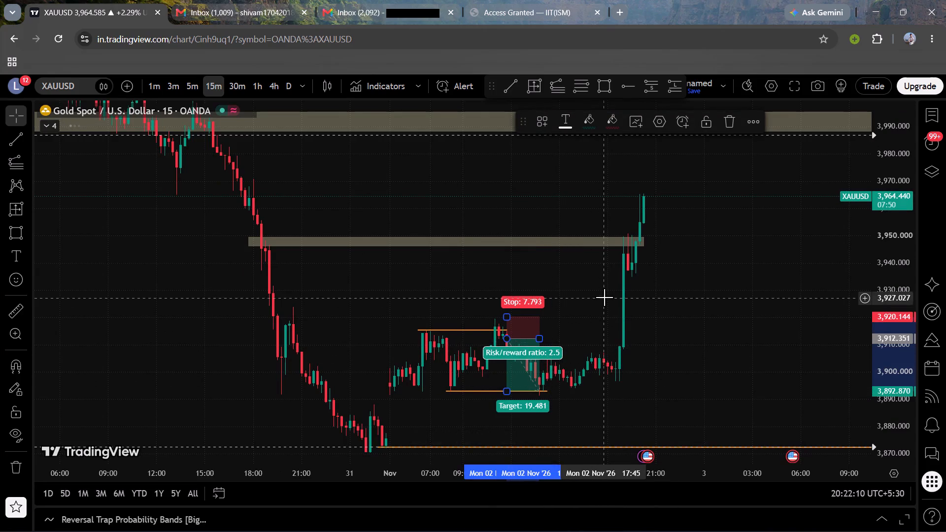
pyautogui.click(590, 295)
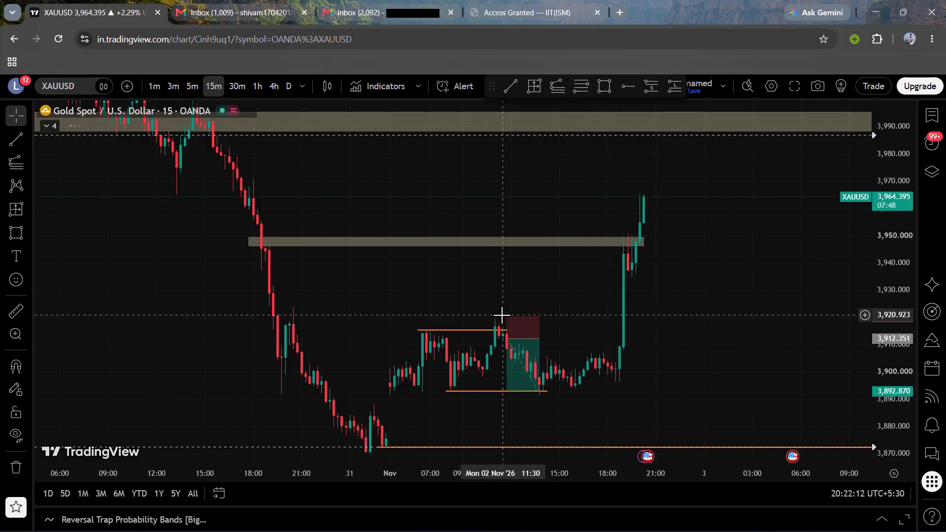
pyautogui.click(551, 322)
pyautogui.moveTo(599, 341); pyautogui.dragTo(564, 327)
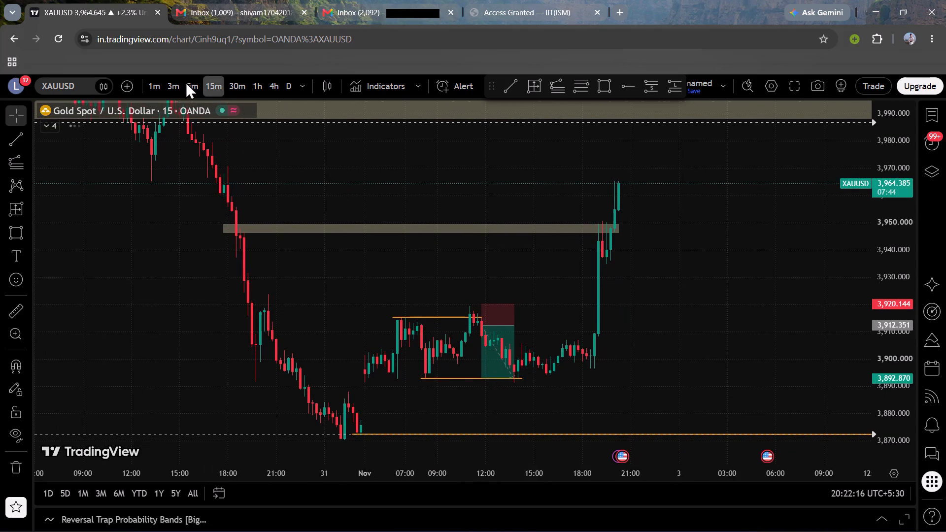
# Switch the chart to the 5-minute timeframe.
pyautogui.click(187, 84)
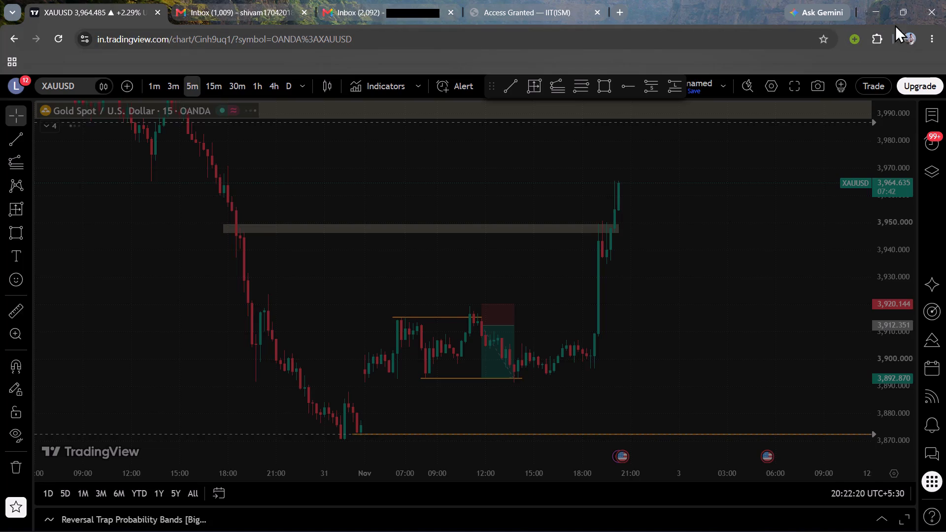
# Minimise the chart browser and read SSN after midsems.pdf in Edge, from the reciprocity and symmetry conditions to the inverse transmission parameters.
pyautogui.click(875, 10)
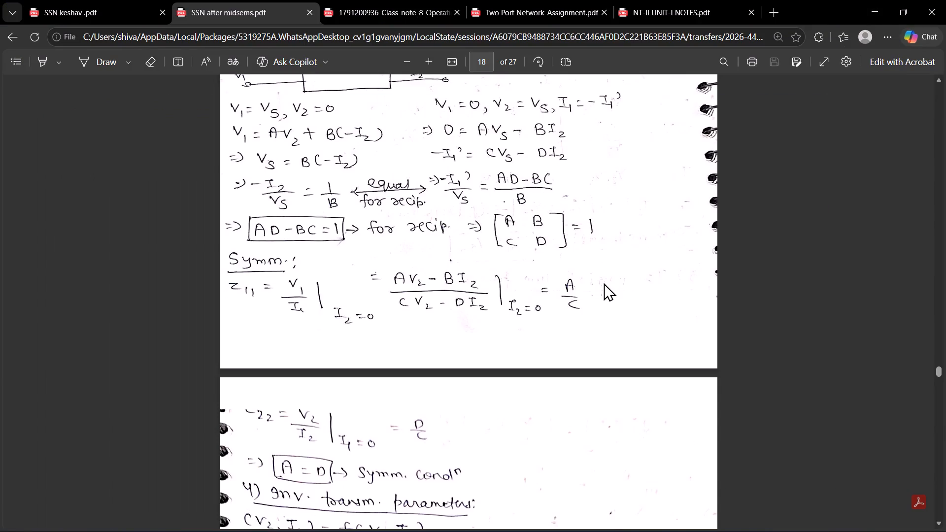
pyautogui.scroll(-1, 604, 283)
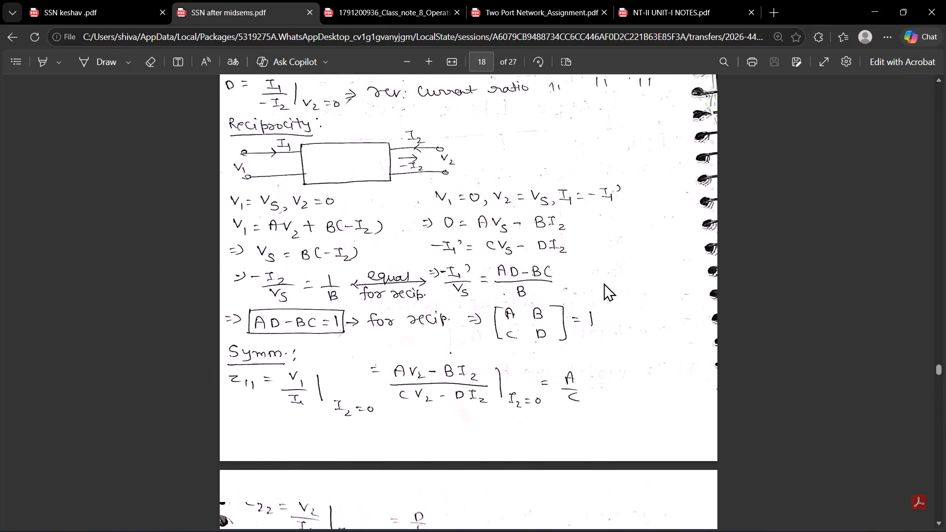
pyautogui.scroll(-2, 604, 283)
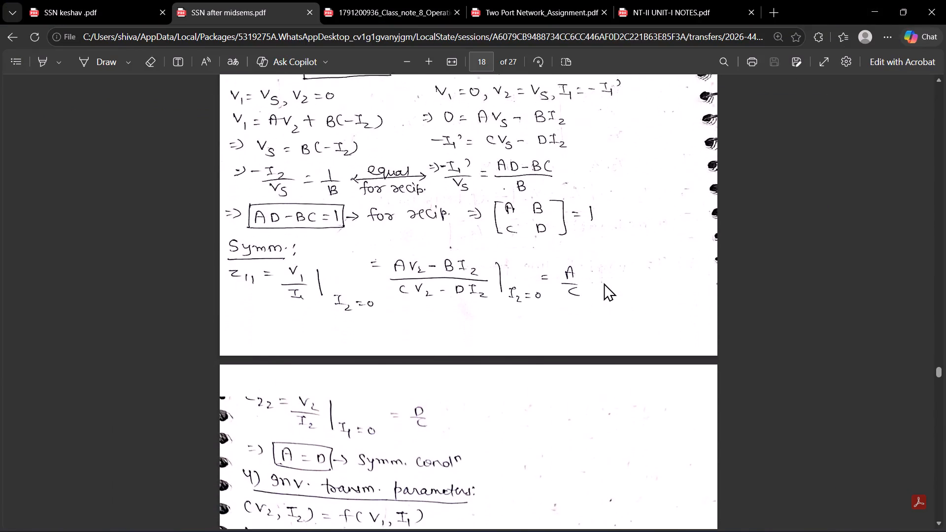
pyautogui.scroll(-2, 604, 283)
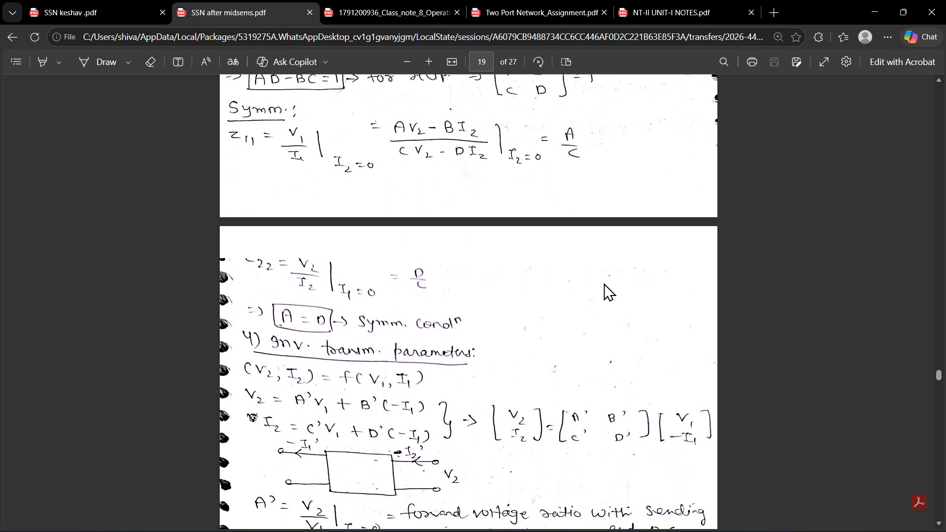
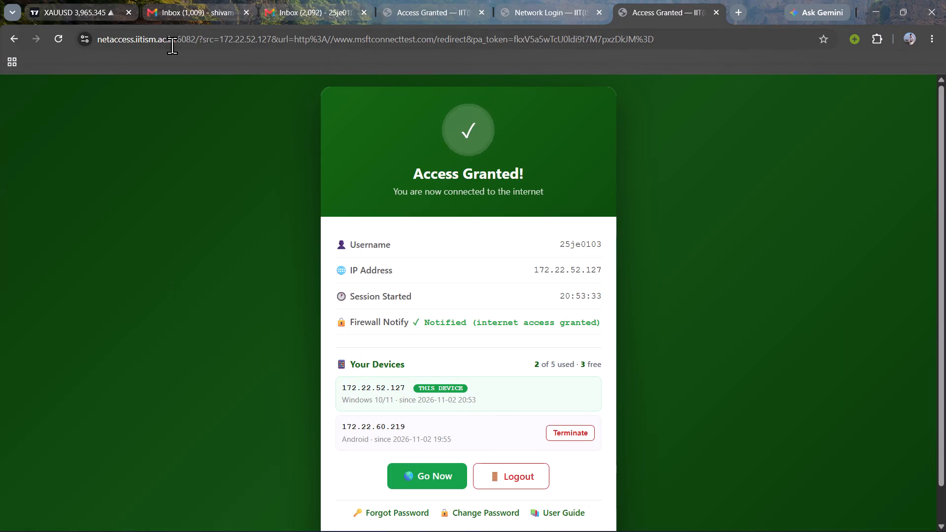
# Check whether the XAUUSD chart loads and inspect the ISM-Campus-Wi-Fi connection status.
pyautogui.click(50, 0)
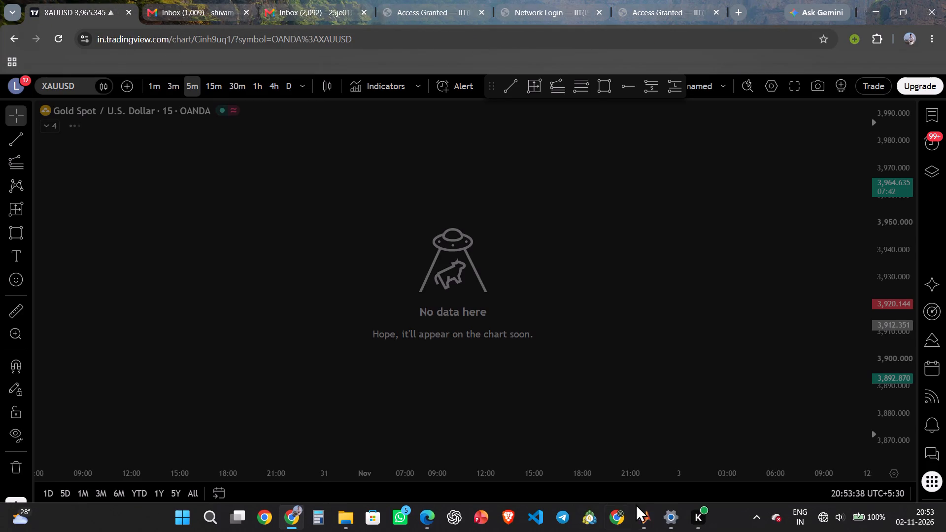
pyautogui.click(830, 517)
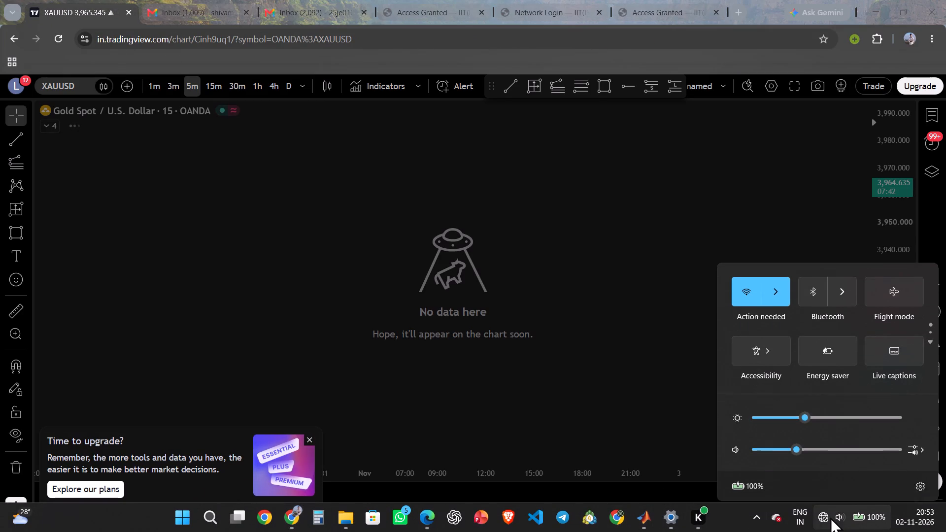
pyautogui.click(771, 289)
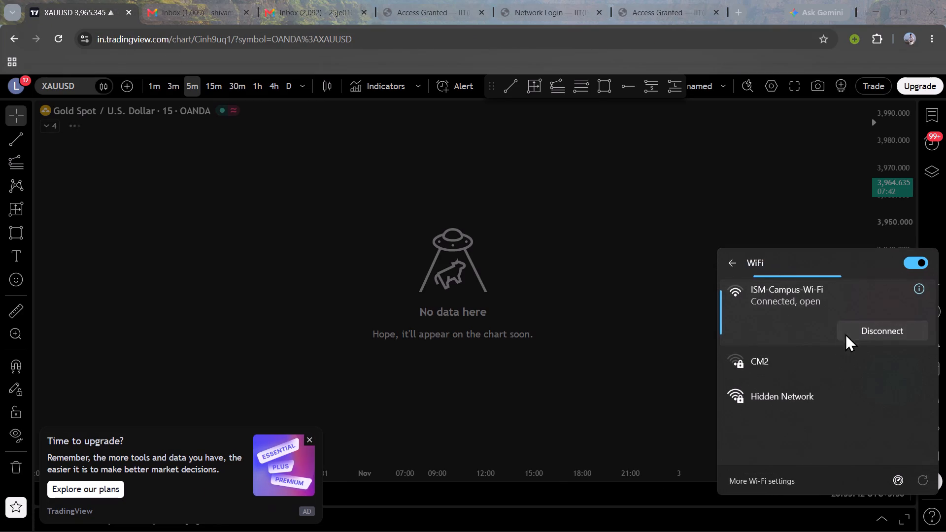
pyautogui.click(727, 260)
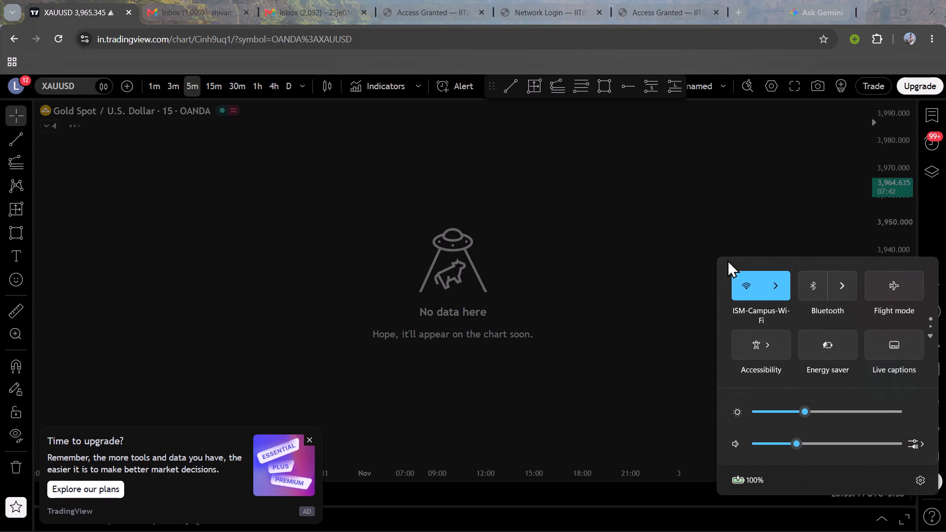
# Proceed from the campus network's Access Granted page to the internet and check the page that opens.
pyautogui.click(671, 0)
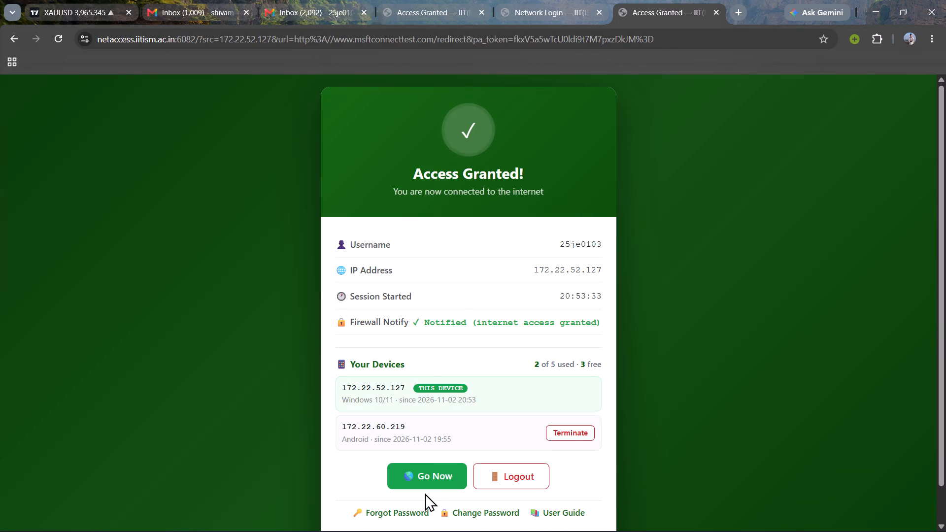
pyautogui.click(425, 483)
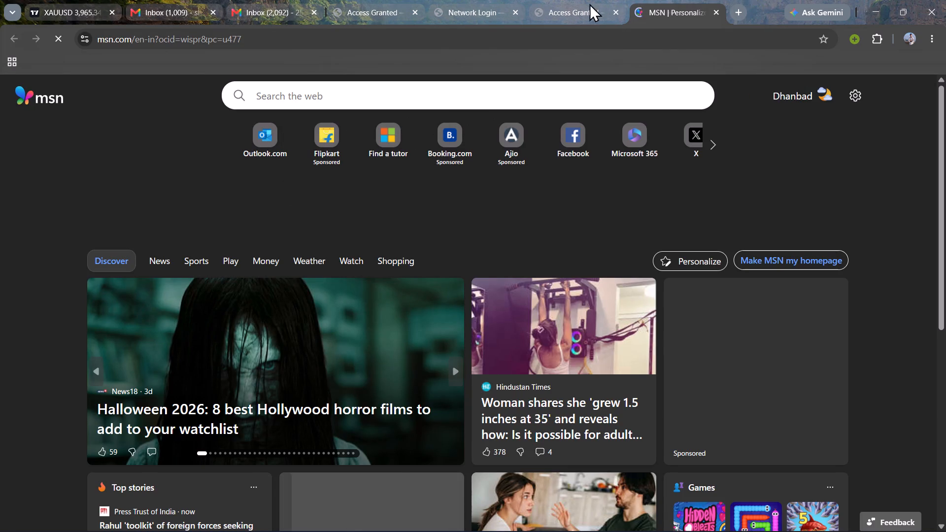
pyautogui.click(580, 8)
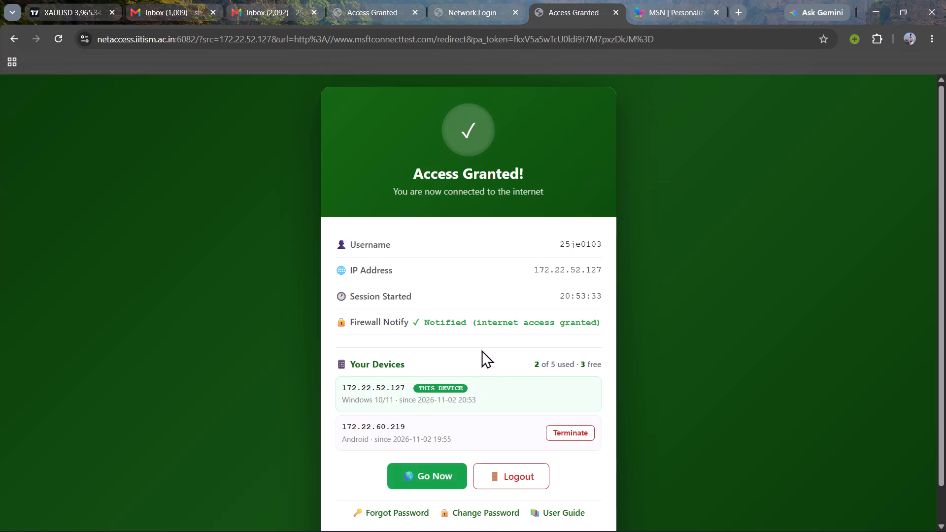
pyautogui.click(651, 5)
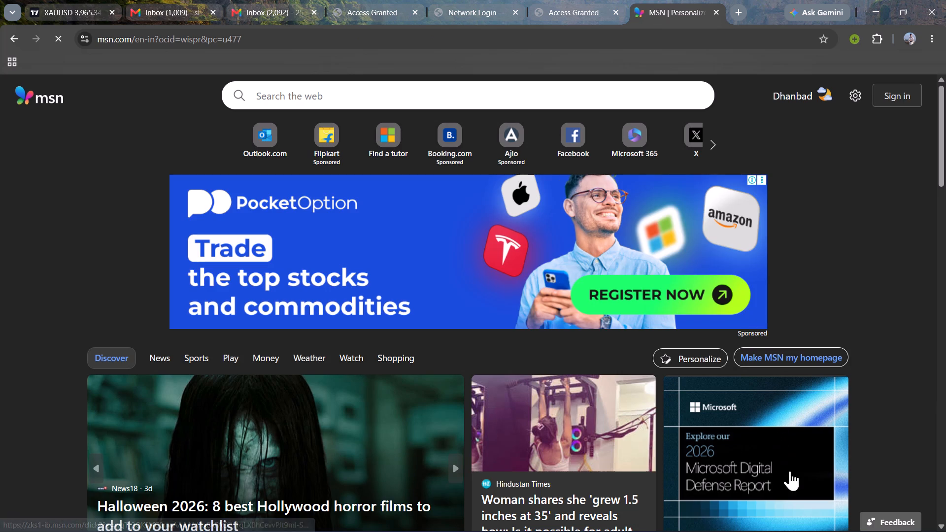
# Turn on Bluetooth and check the connection of the Noise Buds Aero earbuds.
pyautogui.click(846, 522)
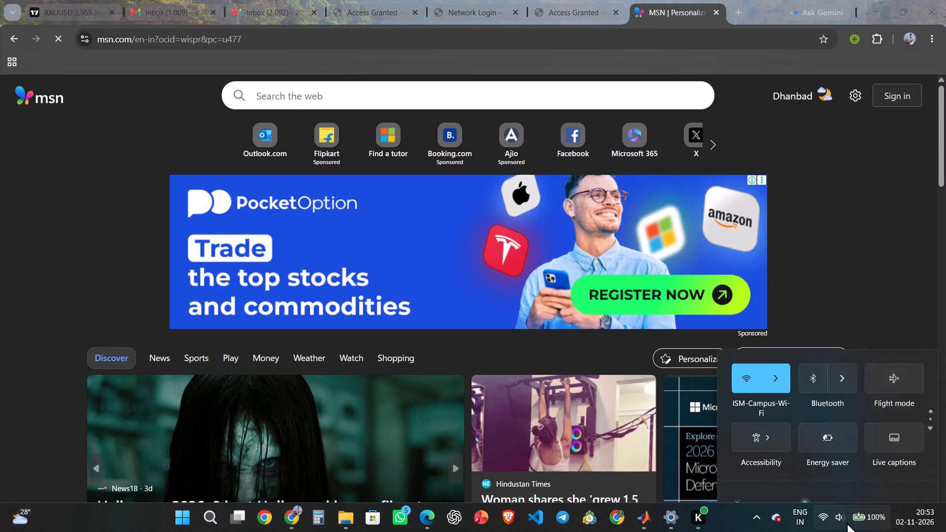
pyautogui.click(834, 285)
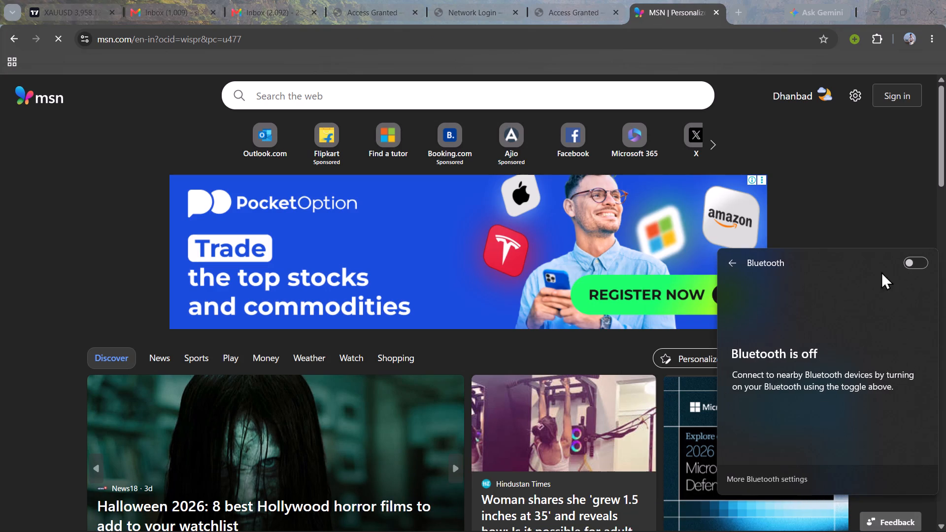
pyautogui.click(920, 257)
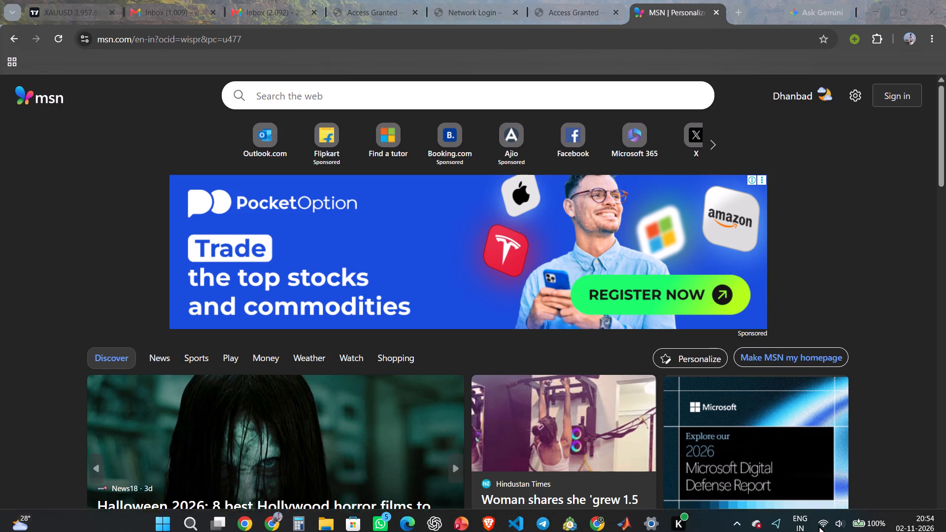
pyautogui.click(827, 521)
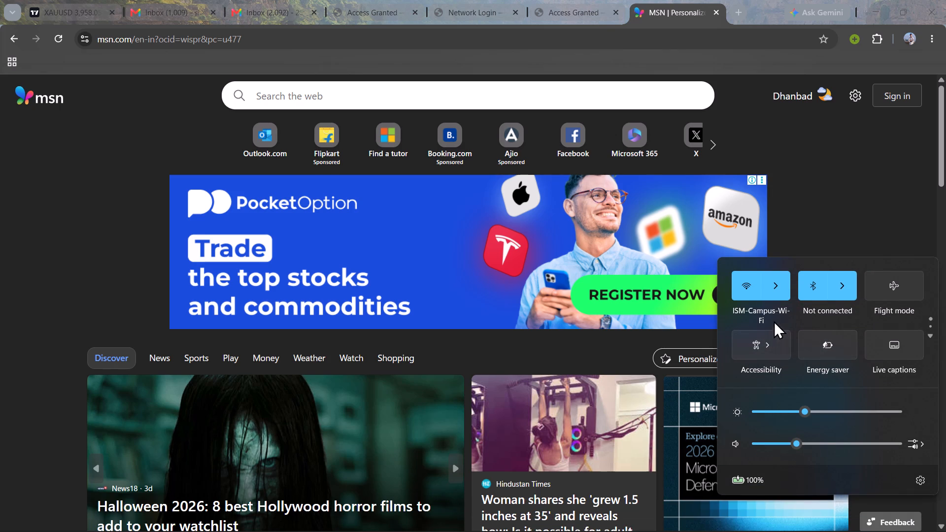
pyautogui.click(837, 286)
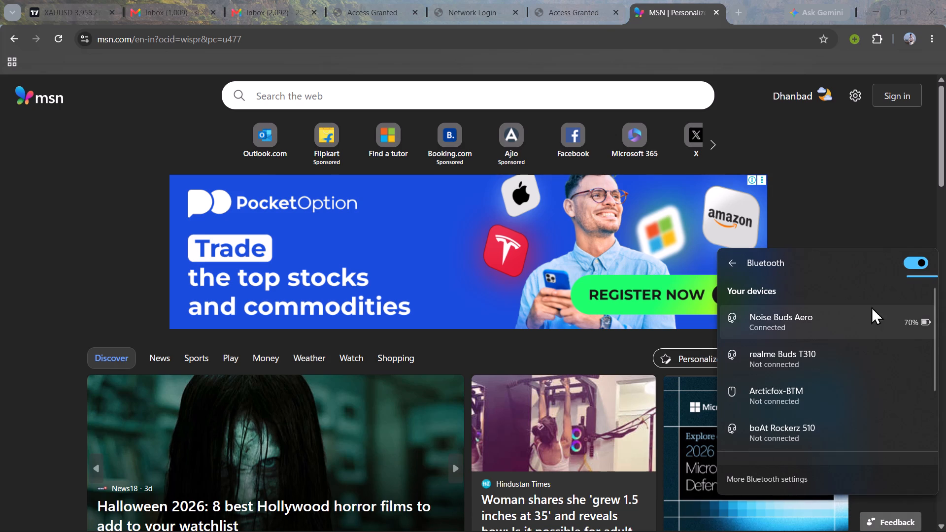
pyautogui.click(865, 178)
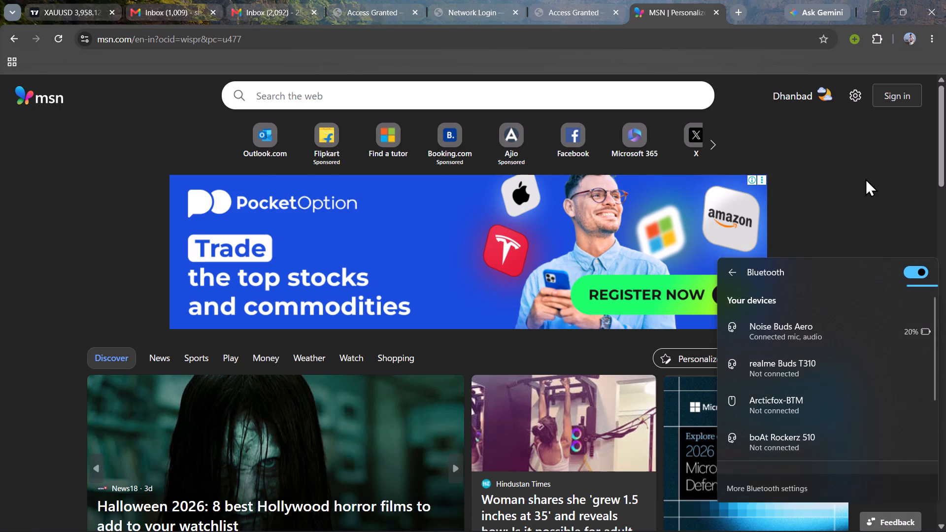
# Return to the XAUUSD chart and examine the 5-minute price action from 2 November back to late October.
pyautogui.click(81, 3)
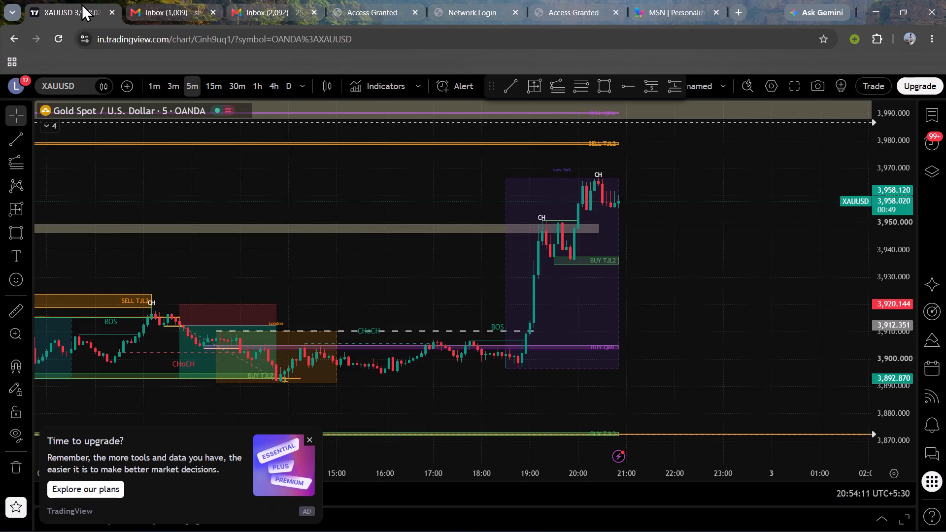
pyautogui.moveTo(450, 278); pyautogui.dragTo(523, 377)
pyautogui.scroll(-1, 523, 377)
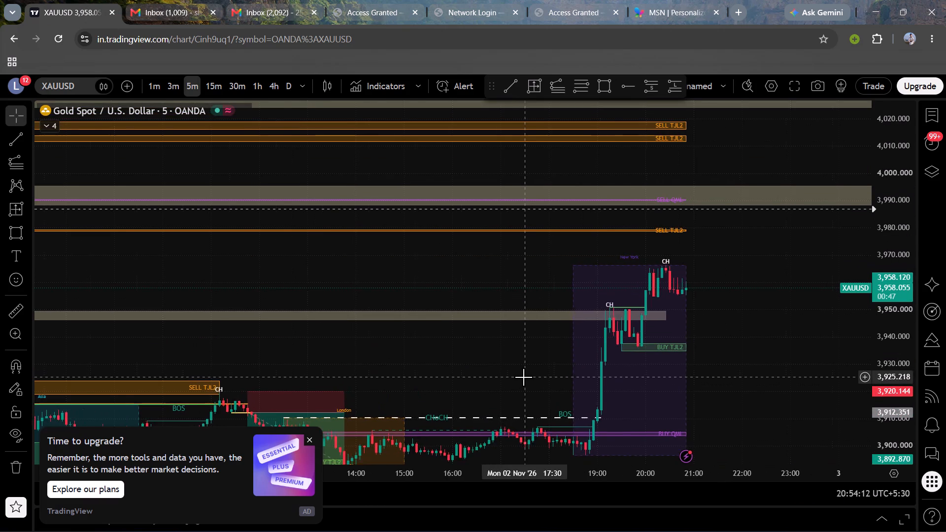
pyautogui.scroll(-1, 523, 377)
pyautogui.hscroll(14, 465, 264)
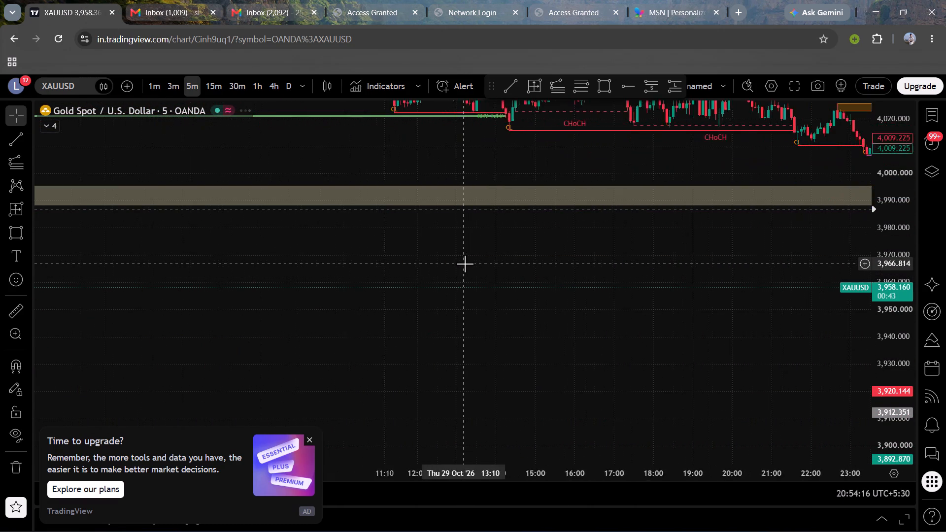
pyautogui.hscroll(4, 465, 264)
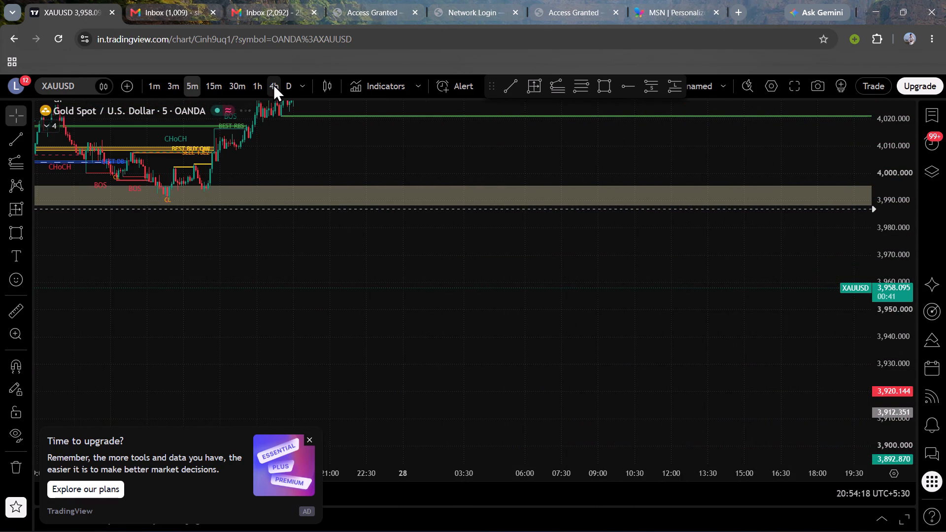
# Switch the XAUUSD chart to the 4-hour timeframe.
pyautogui.click(273, 84)
pyautogui.hscroll(-1, 419, 307)
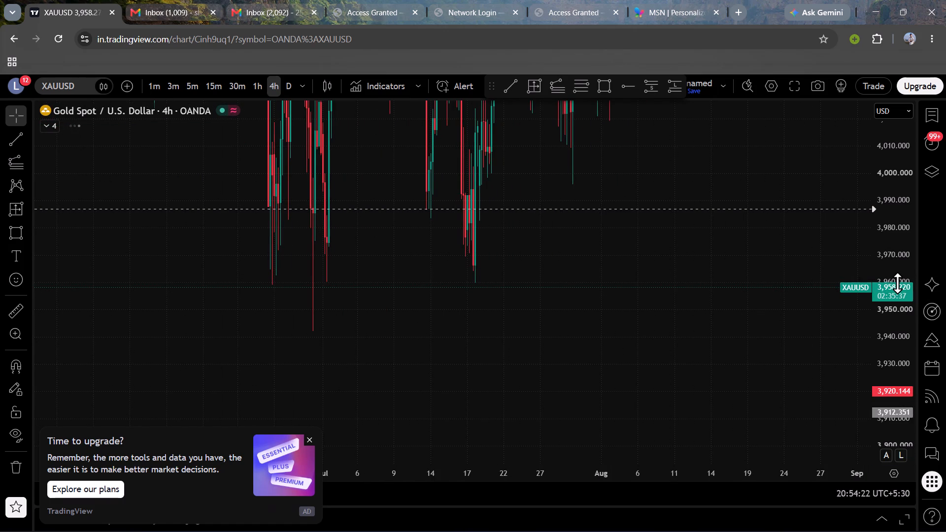
# Examine the 4-hour XAUUSD structure, from the July–August swings to the early November sell-off and rebound.
pyautogui.scroll(-10, 897, 283)
pyautogui.scroll(4, 639, 284)
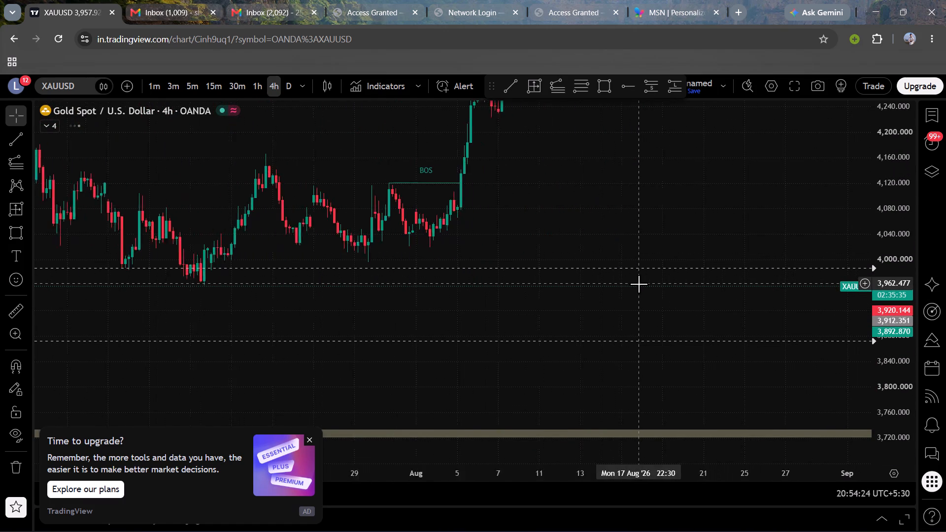
pyautogui.scroll(-1, 639, 284)
pyautogui.hscroll(-8, 639, 284)
pyautogui.hscroll(2, 639, 284)
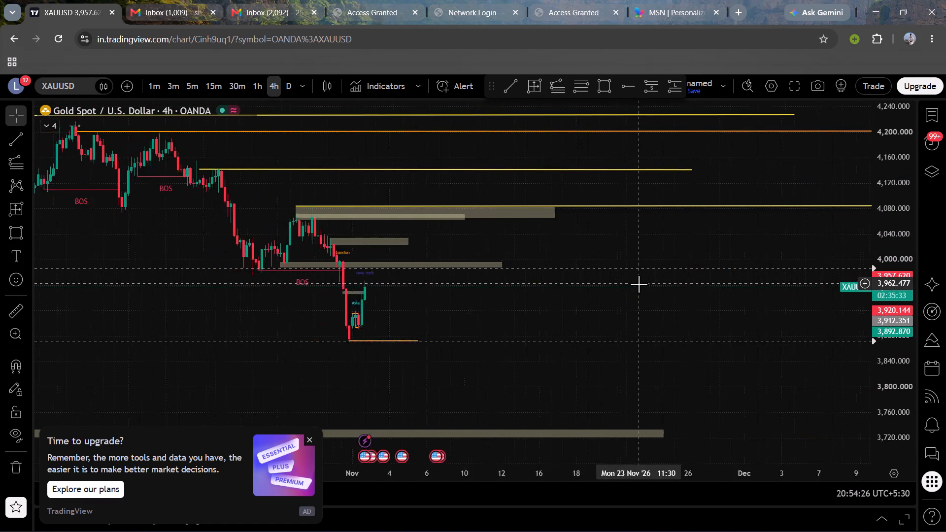
pyautogui.scroll(-1, 454, 308)
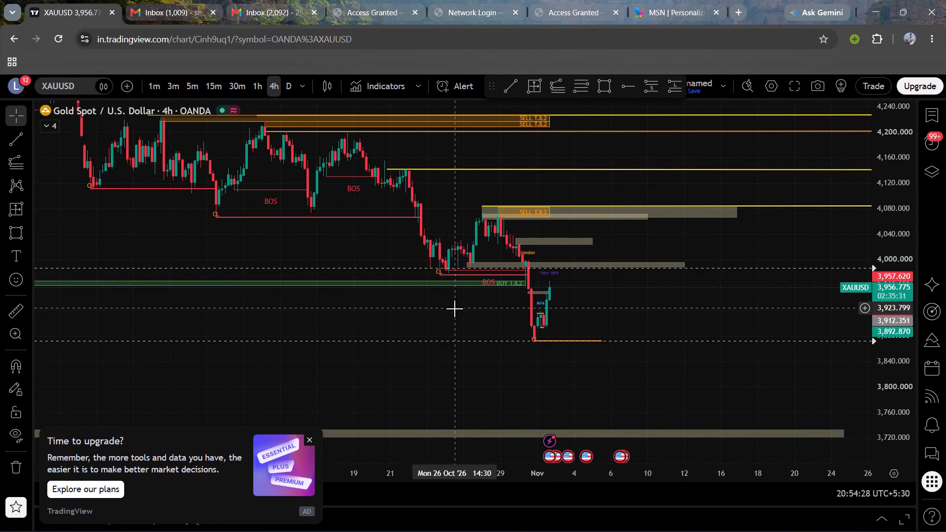
pyautogui.scroll(2, 492, 296)
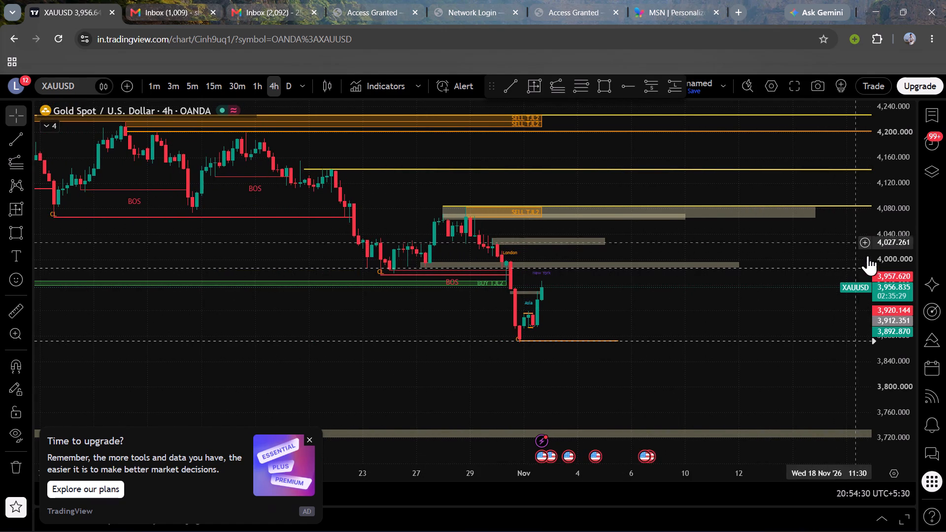
# Move the XAUUSD crossing alert just below the grey zone up to 3,987.829.
pyautogui.scroll(14, 903, 275)
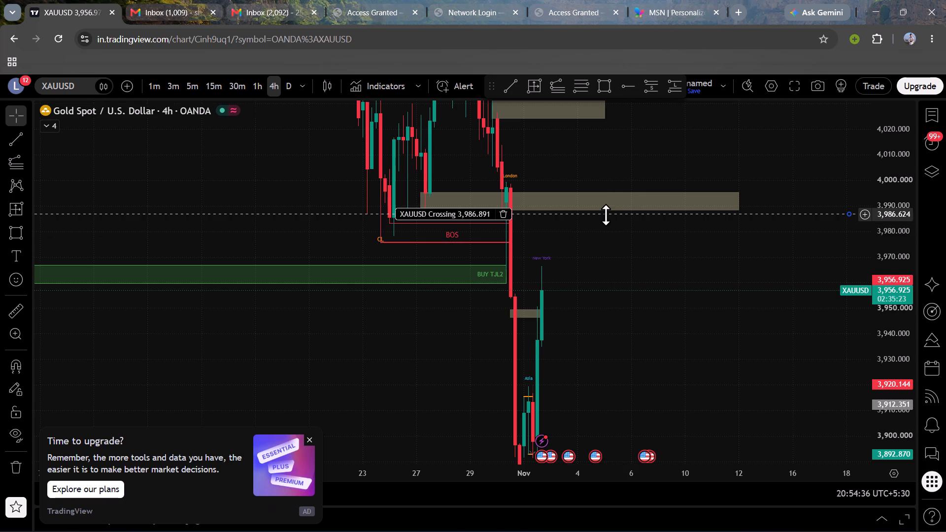
pyautogui.moveTo(606, 215); pyautogui.dragTo(625, 213)
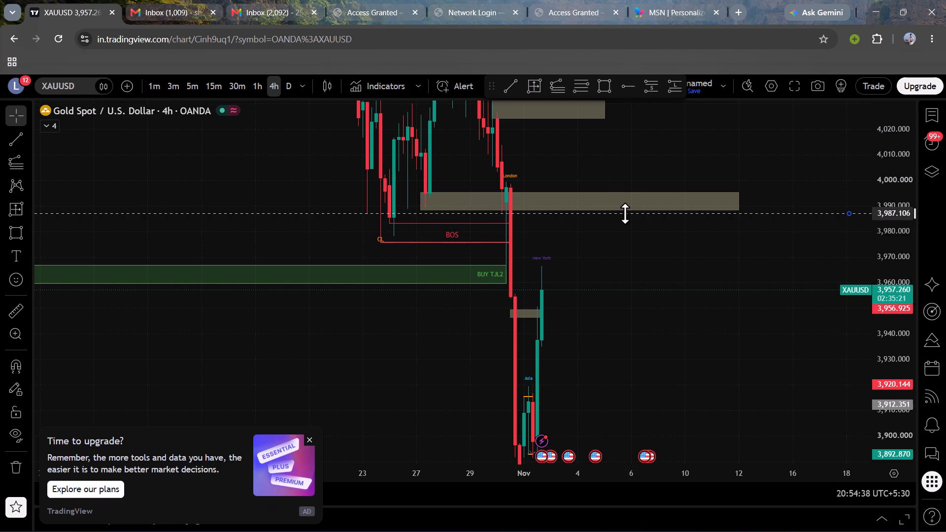
pyautogui.moveTo(625, 213); pyautogui.dragTo(625, 211)
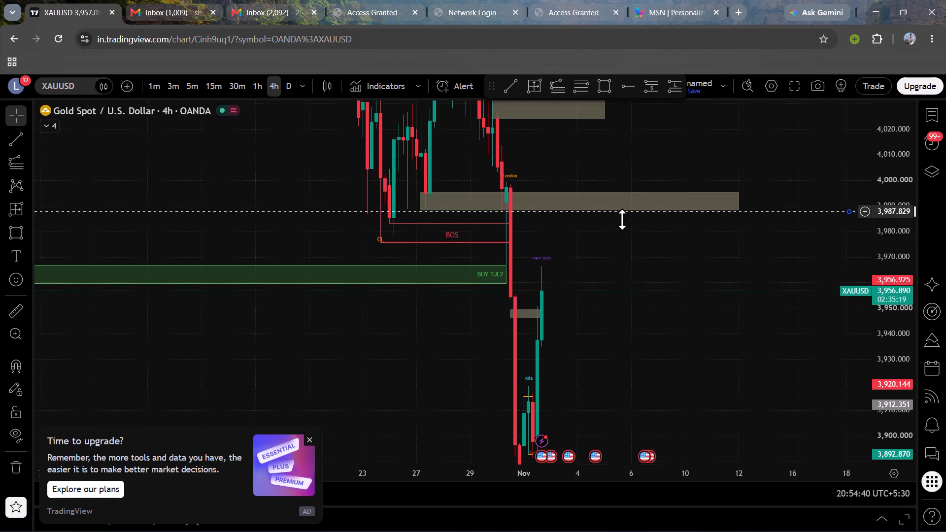
# Enable the Show TJL 1 level in the RM'S JADU TONA indicator's settings.
pyautogui.moveTo(611, 250); pyautogui.dragTo(597, 276)
pyautogui.scroll(1, 597, 276)
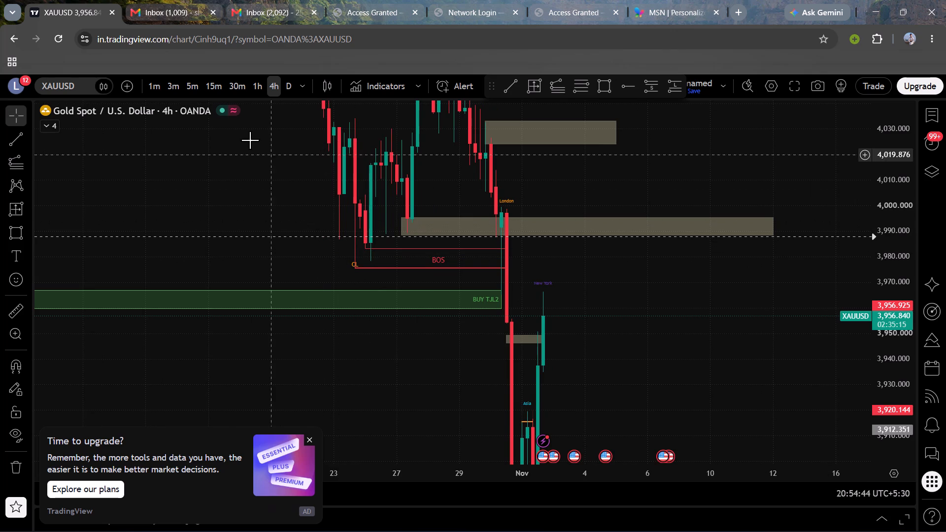
pyautogui.click(59, 131)
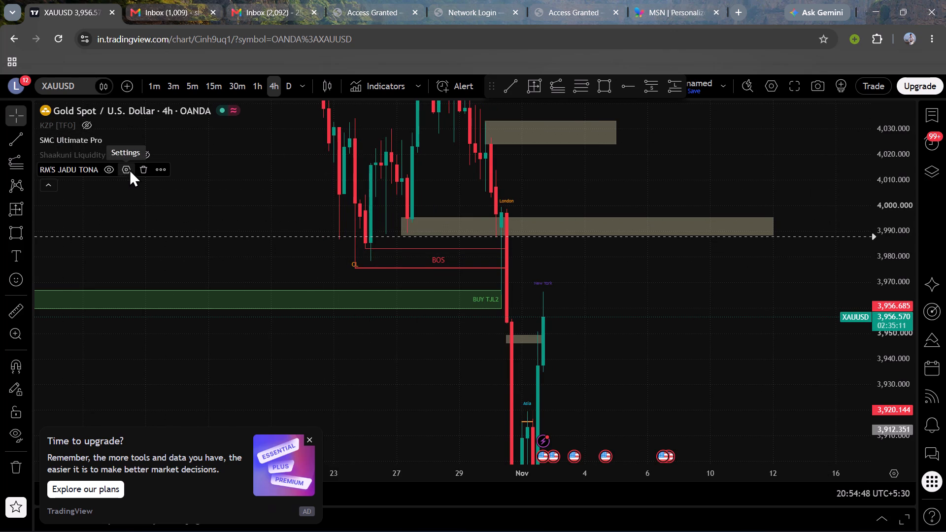
pyautogui.click(273, 221)
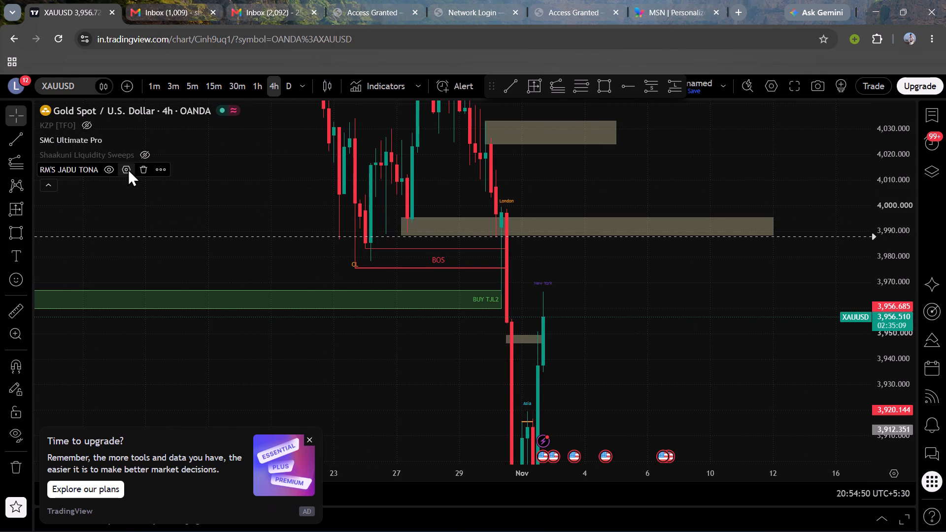
pyautogui.click(128, 168)
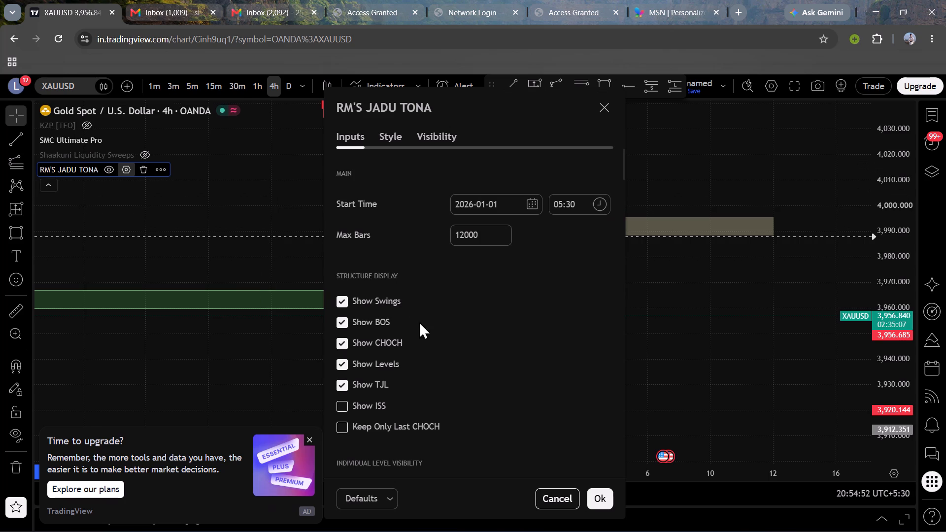
pyautogui.scroll(-3, 371, 382)
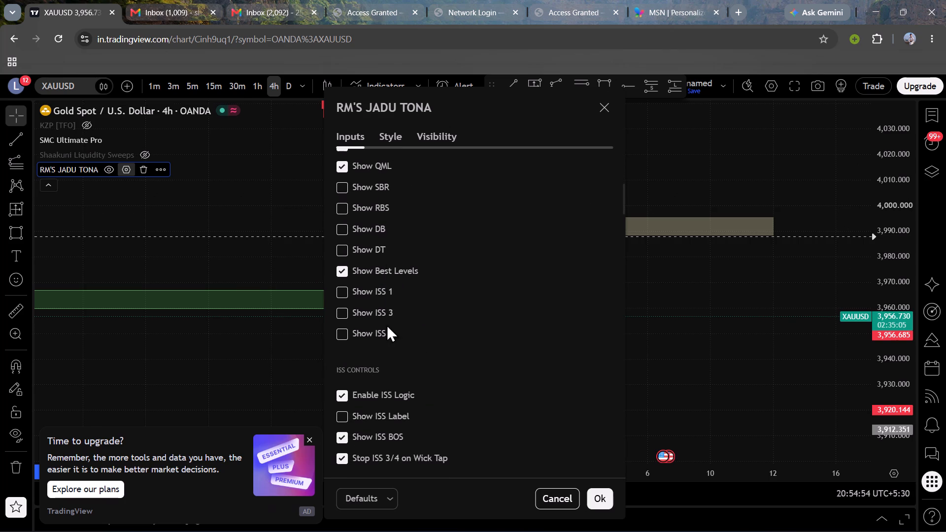
pyautogui.scroll(-2, 350, 348)
pyautogui.scroll(6, 350, 348)
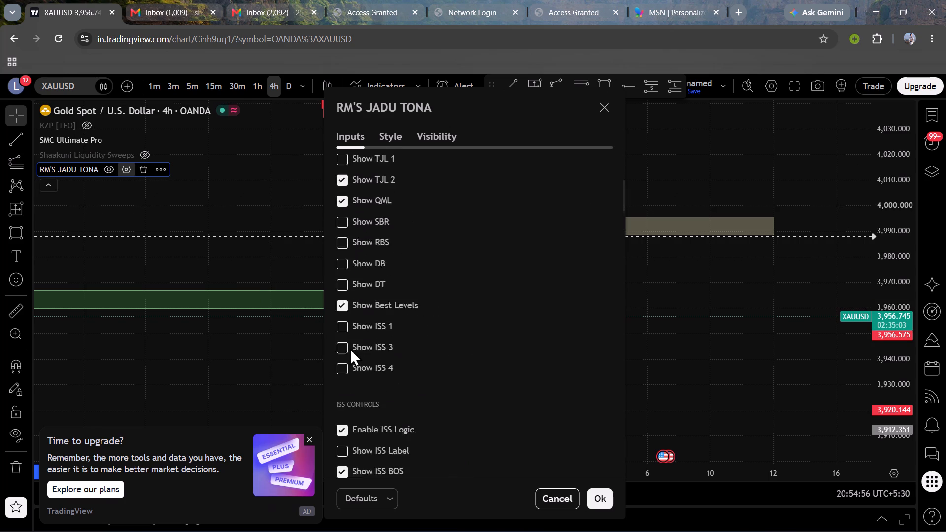
pyautogui.click(342, 355)
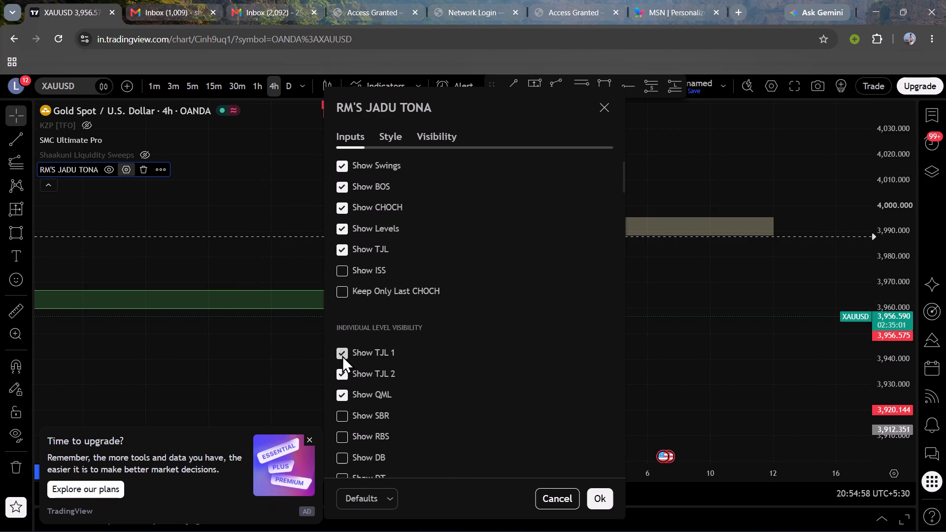
pyautogui.hscroll(-3, 238, 332)
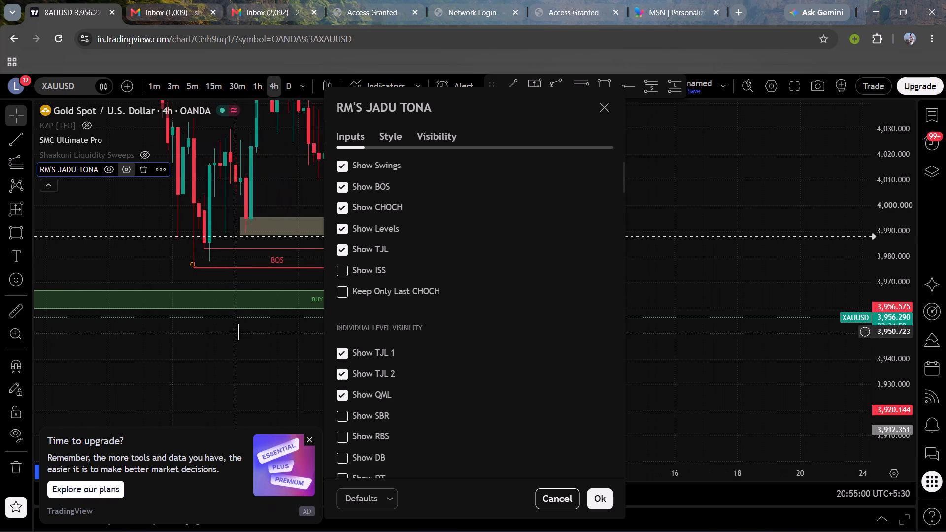
pyautogui.hscroll(-1, 238, 332)
pyautogui.click(241, 340)
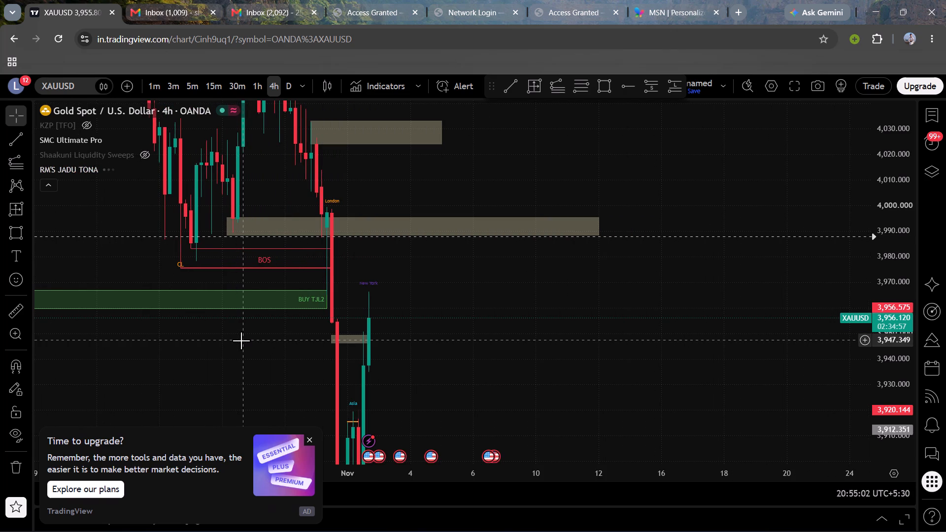
pyautogui.click(241, 340)
pyautogui.moveTo(241, 340); pyautogui.dragTo(376, 342)
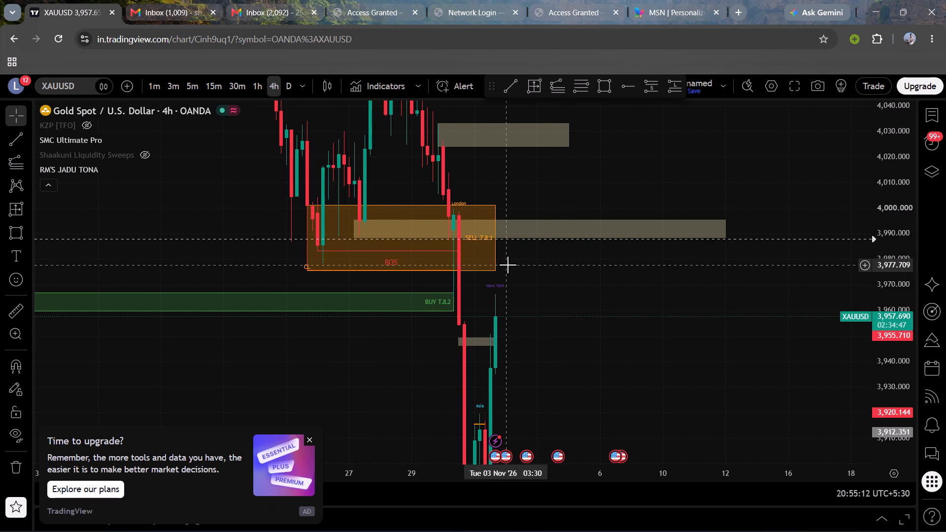
# Switch the chart to the 1-hour timeframe.
pyautogui.click(260, 87)
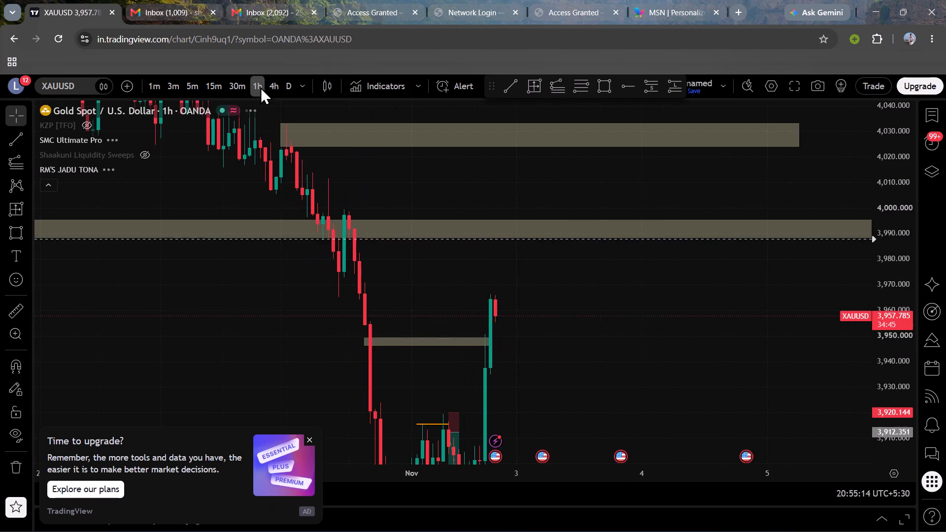
pyautogui.scroll(-3, 359, 242)
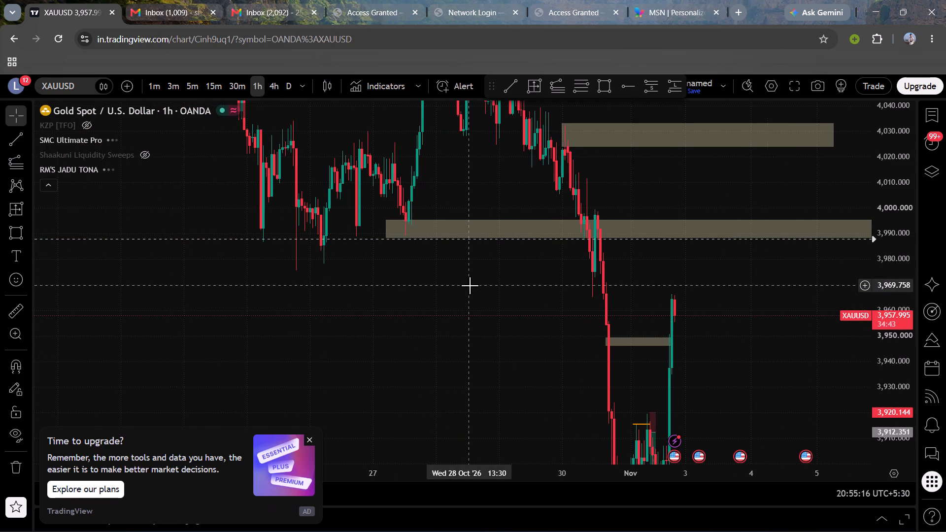
pyautogui.moveTo(470, 285); pyautogui.dragTo(497, 405)
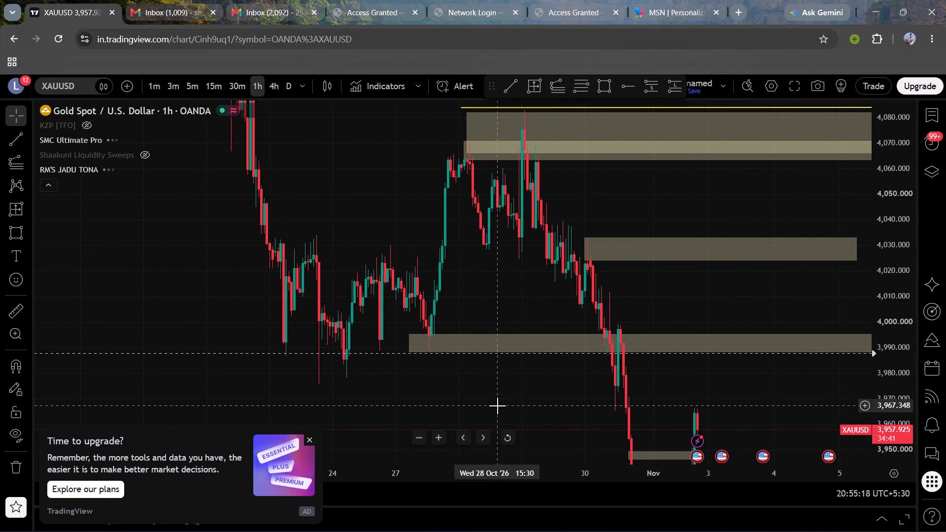
pyautogui.scroll(1, 496, 270)
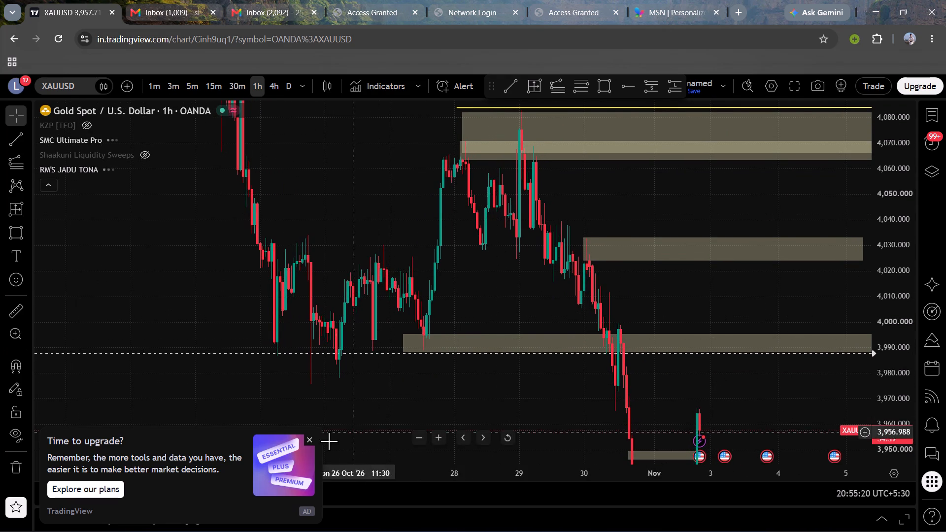
# Dismiss the upgrade advert and examine the 1-hour price action between the grey zone near 3,990 and the early November low.
pyautogui.click(310, 442)
pyautogui.moveTo(394, 416); pyautogui.dragTo(356, 331)
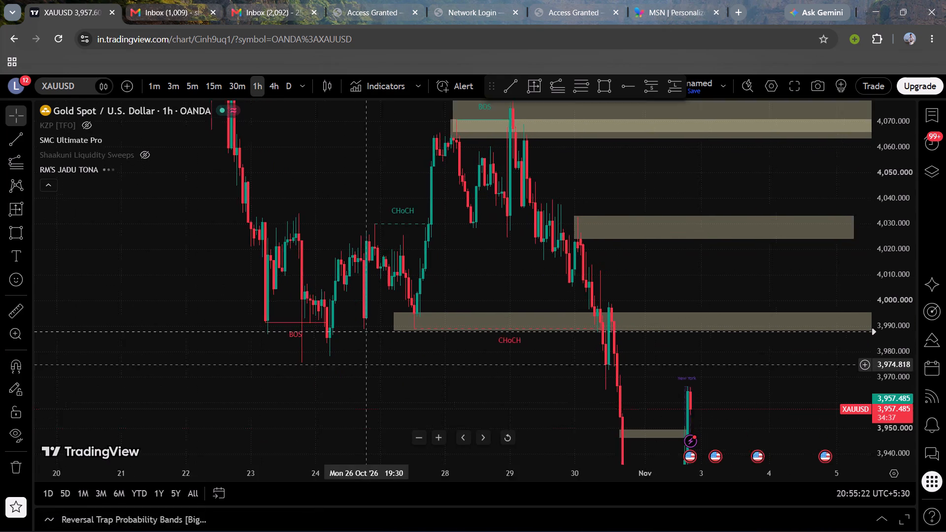
pyautogui.moveTo(356, 331); pyautogui.dragTo(345, 272)
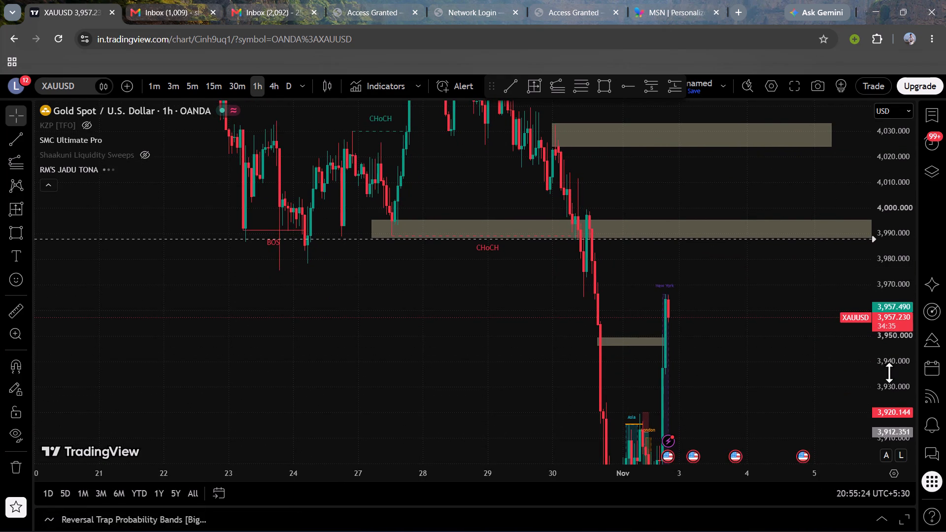
pyautogui.scroll(-4, 889, 372)
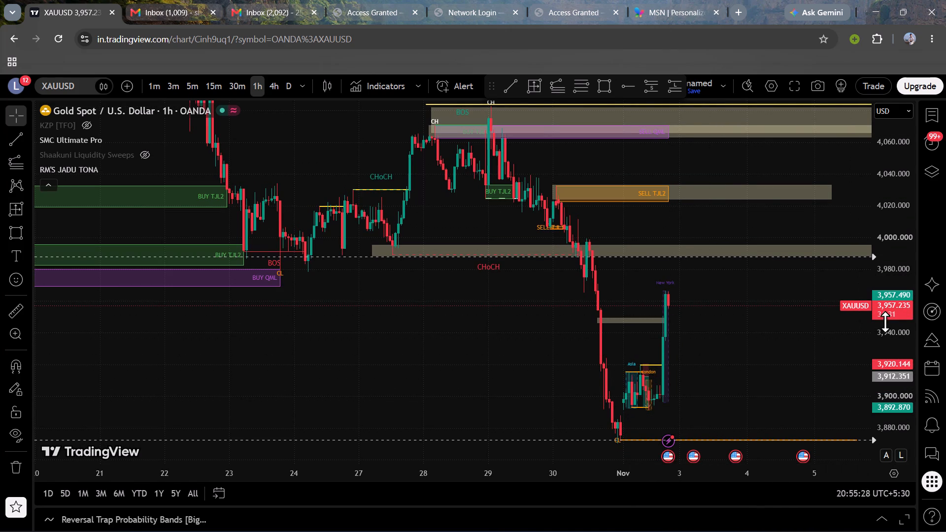
pyautogui.scroll(10, 890, 326)
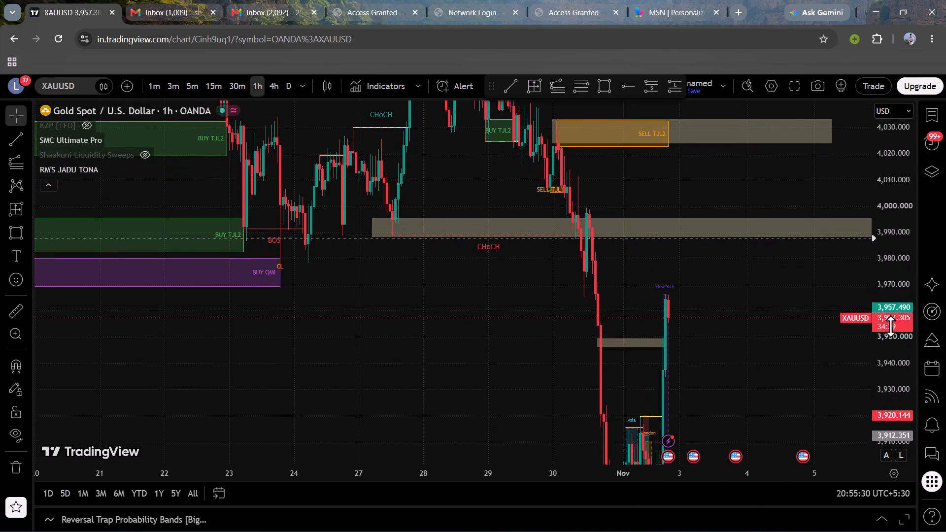
pyautogui.scroll(5, 890, 326)
pyautogui.scroll(6, 760, 218)
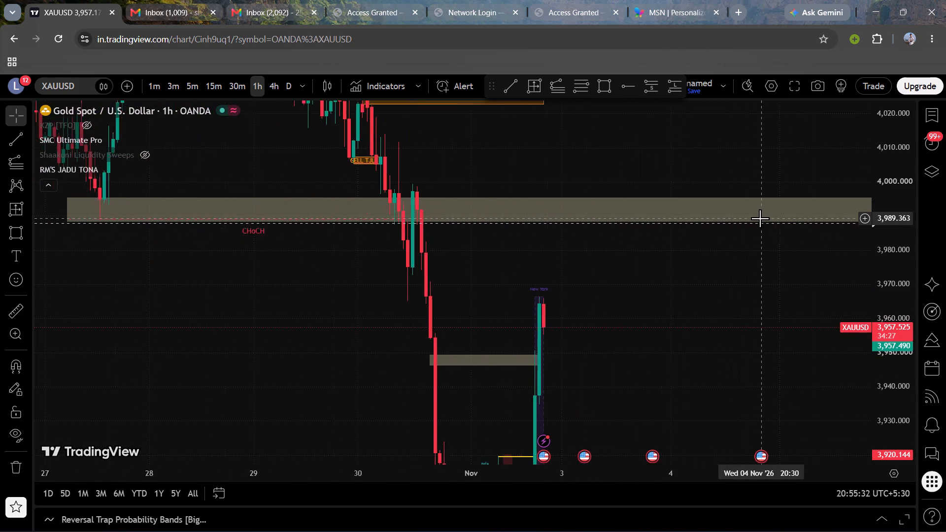
# Extend the start of the grey 3,988–3,995 zone back to about 16:30 on 26 October.
pyautogui.moveTo(509, 145); pyautogui.dragTo(743, 209)
pyautogui.scroll(-4, 743, 209)
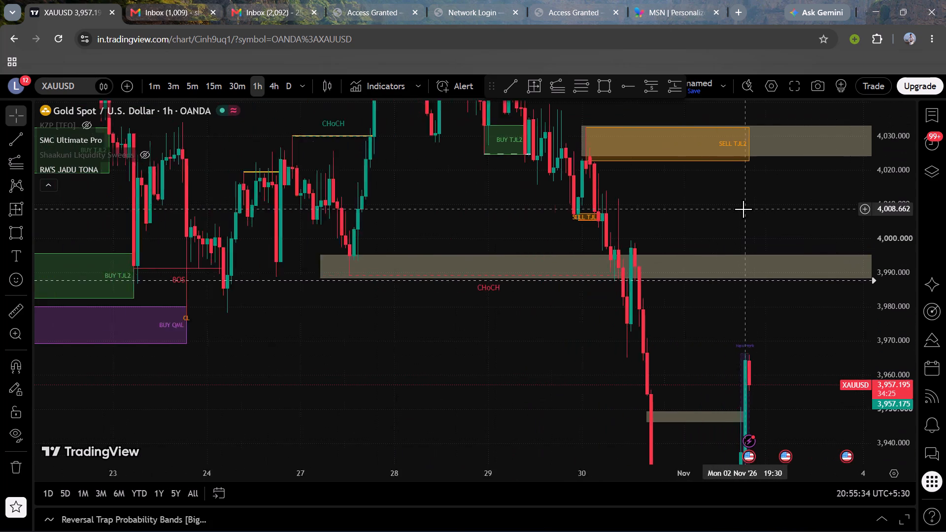
pyautogui.scroll(-1, 743, 209)
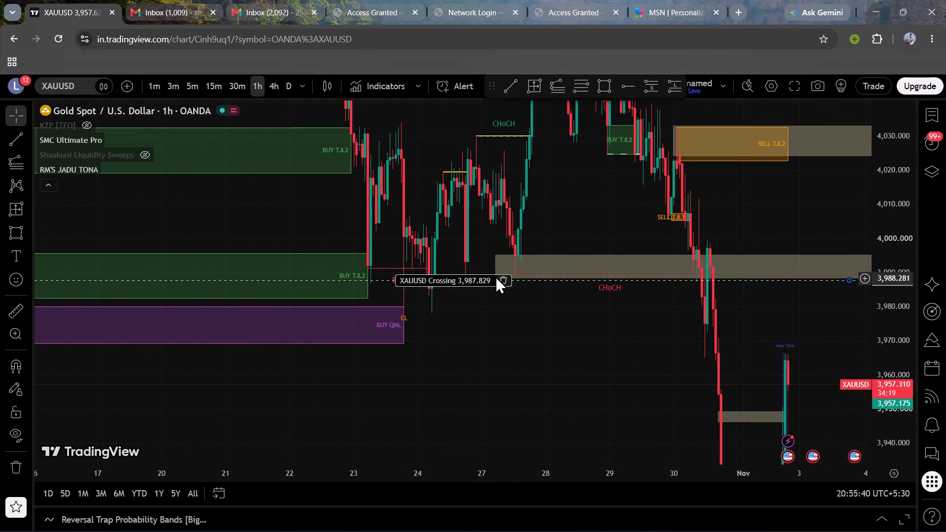
pyautogui.moveTo(494, 268); pyautogui.dragTo(459, 270)
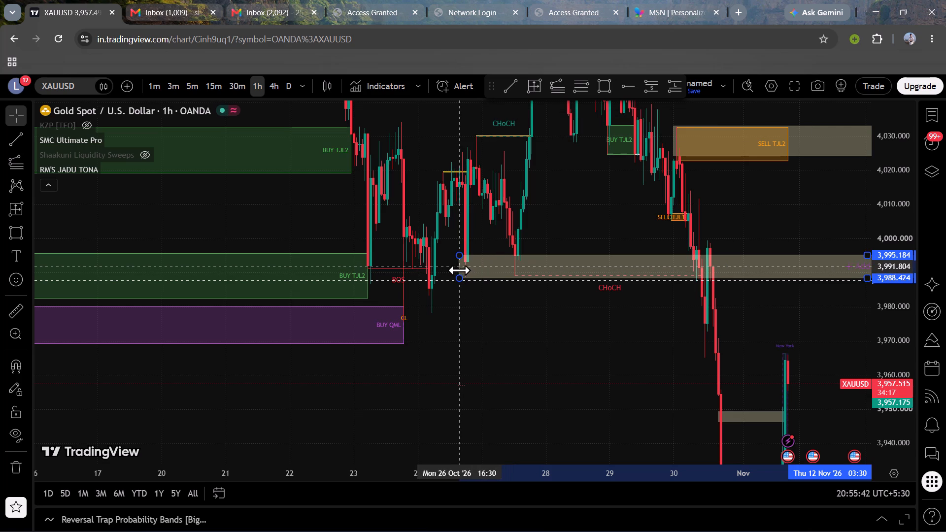
pyautogui.moveTo(459, 270); pyautogui.dragTo(458, 269)
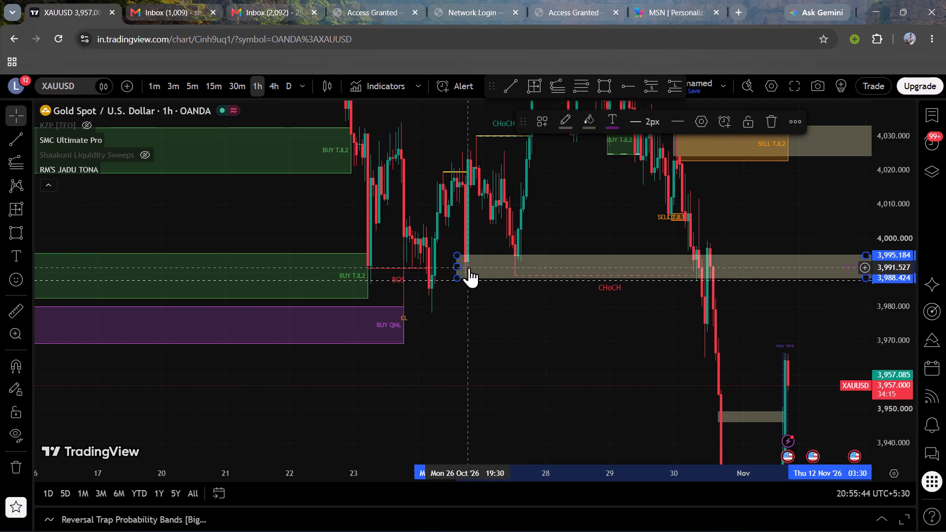
# Switch the chart to the 5-minute timeframe and bring the New York session rally and grey zones into view.
pyautogui.moveTo(556, 239); pyautogui.dragTo(435, 221)
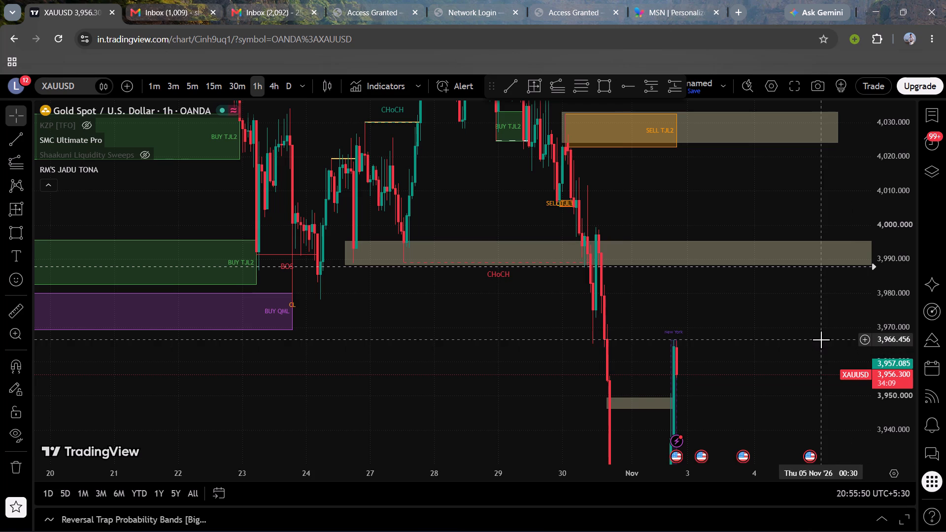
pyautogui.click(191, 86)
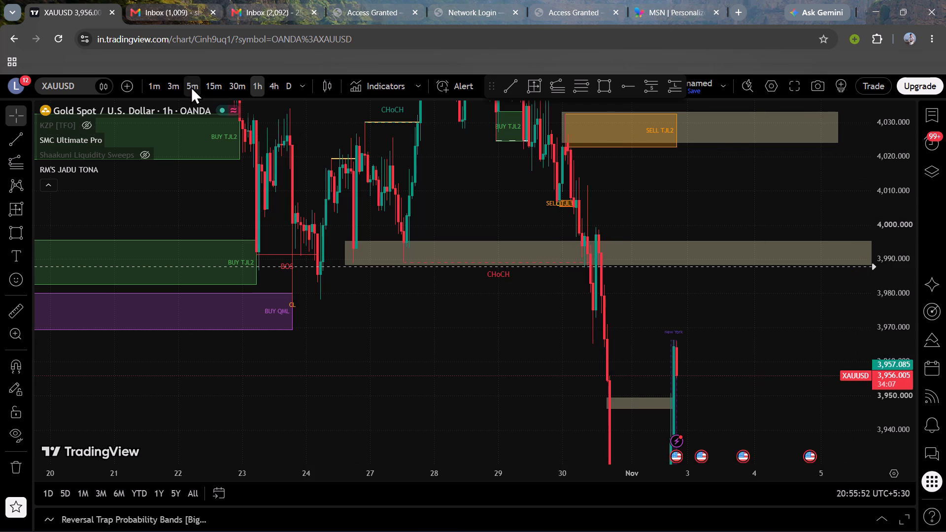
pyautogui.moveTo(480, 312); pyautogui.dragTo(562, 212)
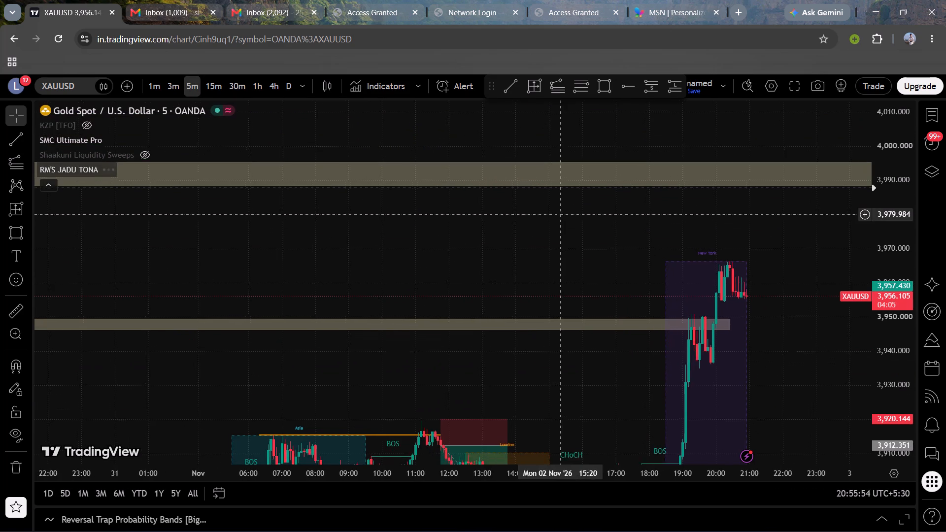
pyautogui.moveTo(562, 212); pyautogui.dragTo(563, 211)
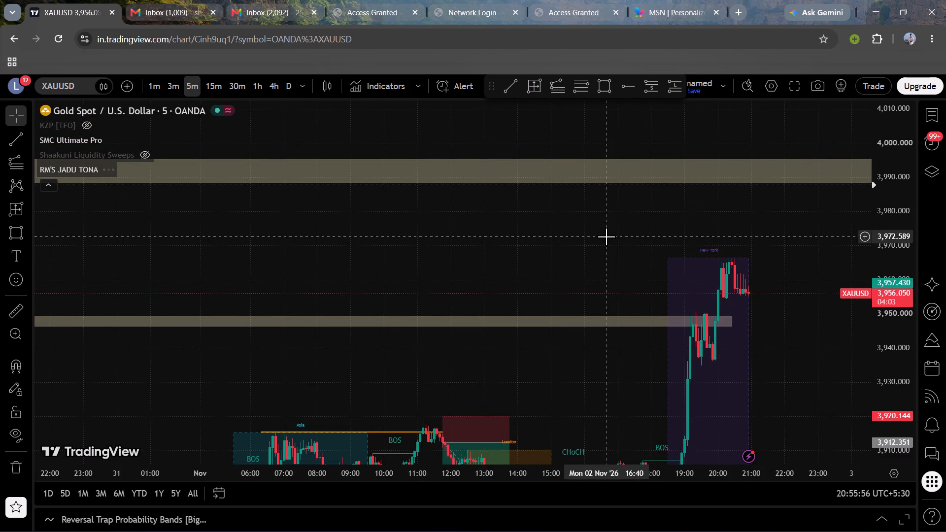
pyautogui.scroll(-2, 606, 236)
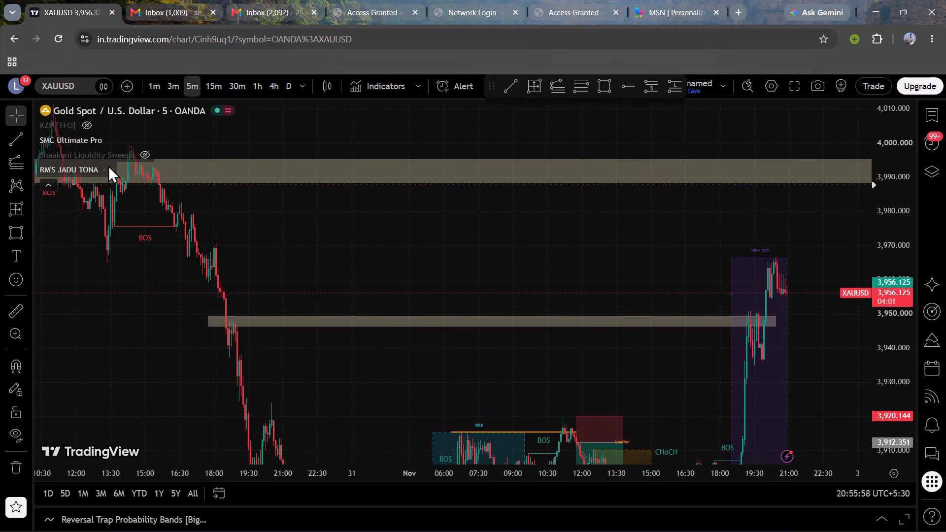
# Turn off the TJL 1 level in the RM'S JADU TONA indicator settings.
pyautogui.click(121, 166)
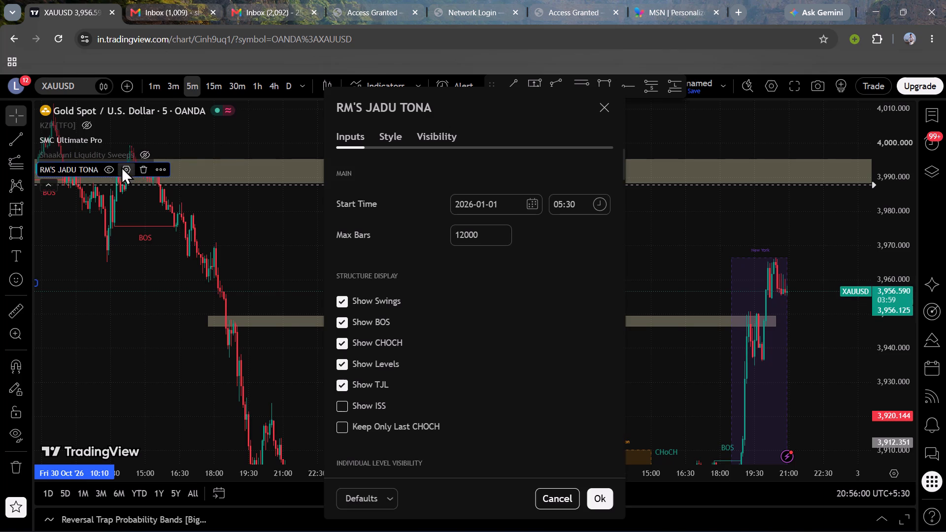
pyautogui.scroll(-3, 382, 336)
pyautogui.scroll(1, 382, 336)
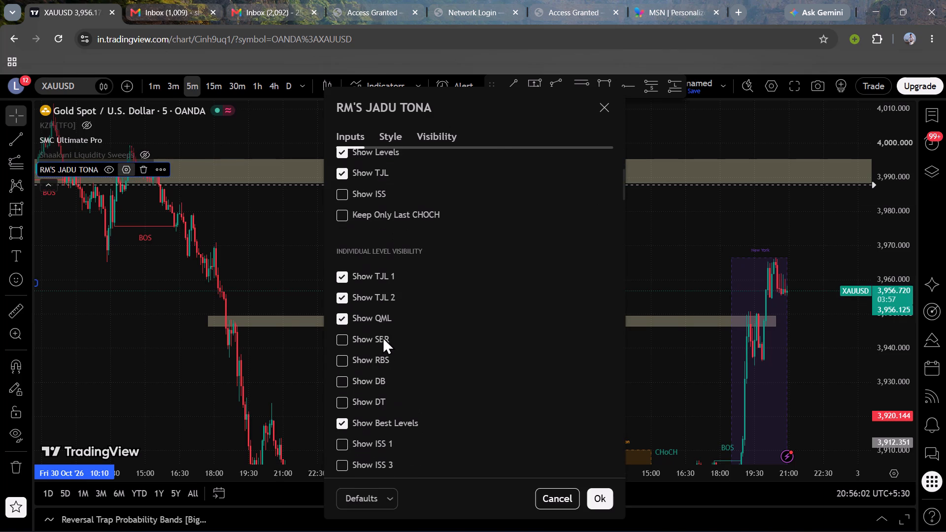
pyautogui.click(340, 276)
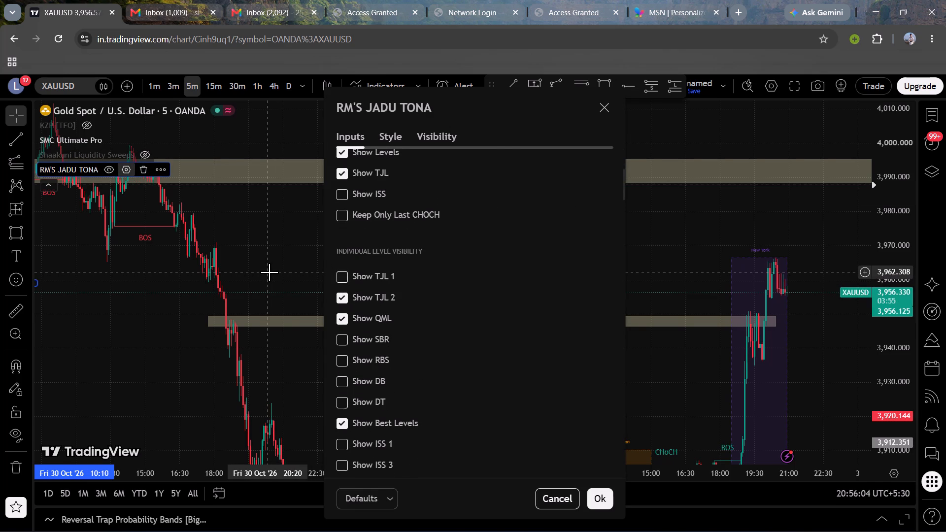
pyautogui.click(269, 272)
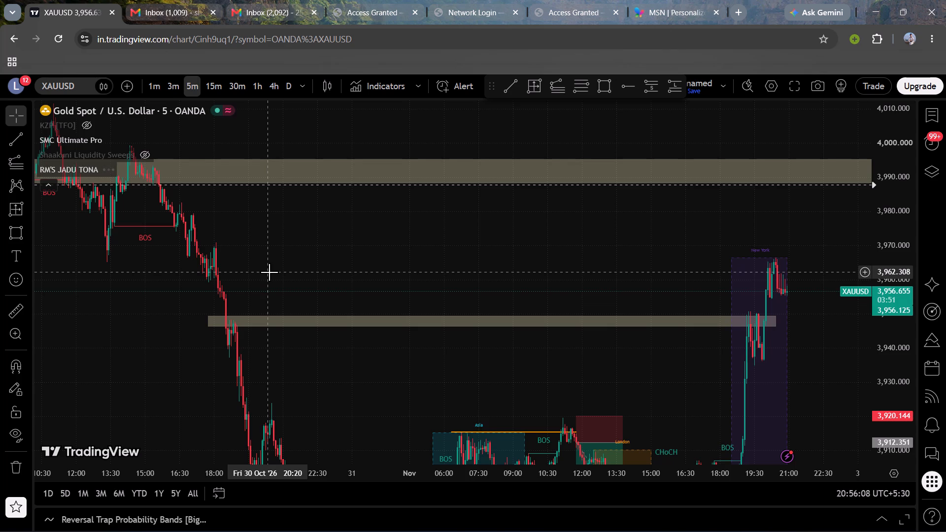
# Collapse the list of indicators shown on the chart.
pyautogui.hscroll(2, 376, 260)
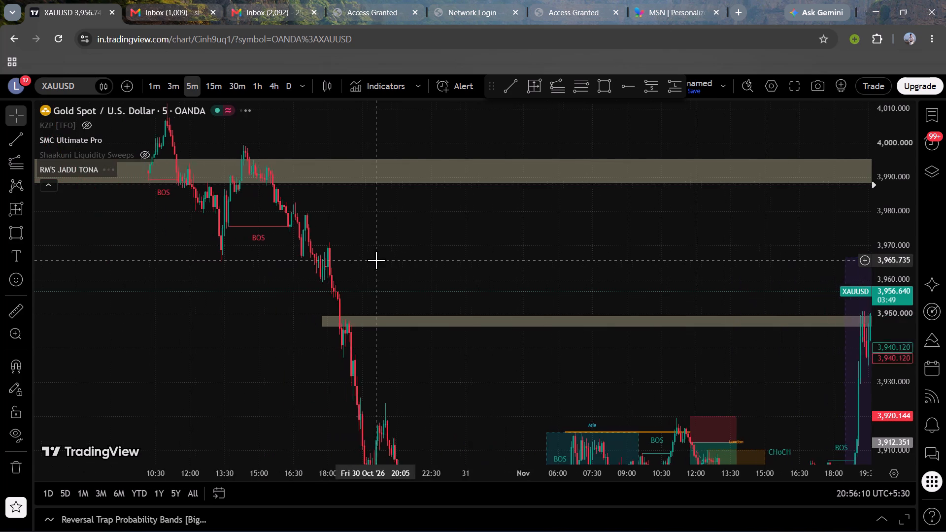
pyautogui.hscroll(1, 376, 260)
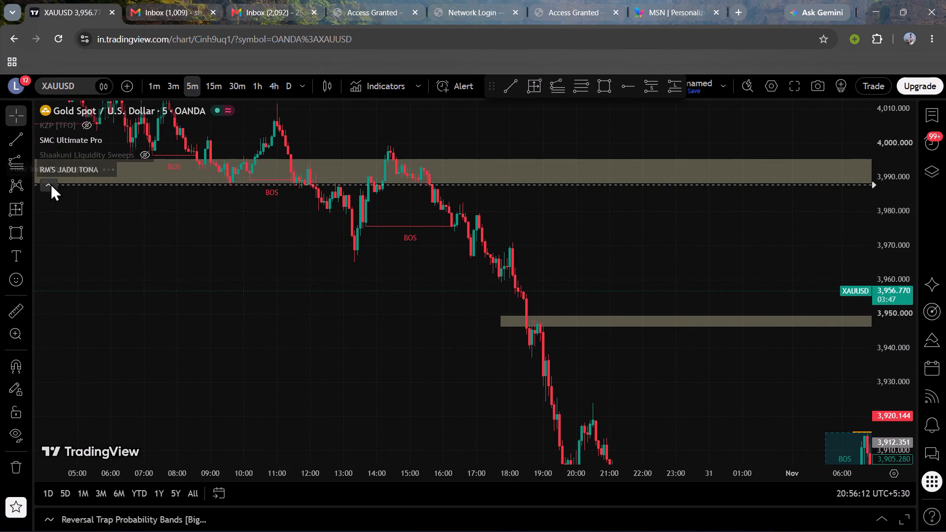
pyautogui.click(50, 183)
# Examine the 5-minute price action from the 30 October decline through the 2 November New York session rally.
pyautogui.moveTo(253, 301); pyautogui.dragTo(146, 332)
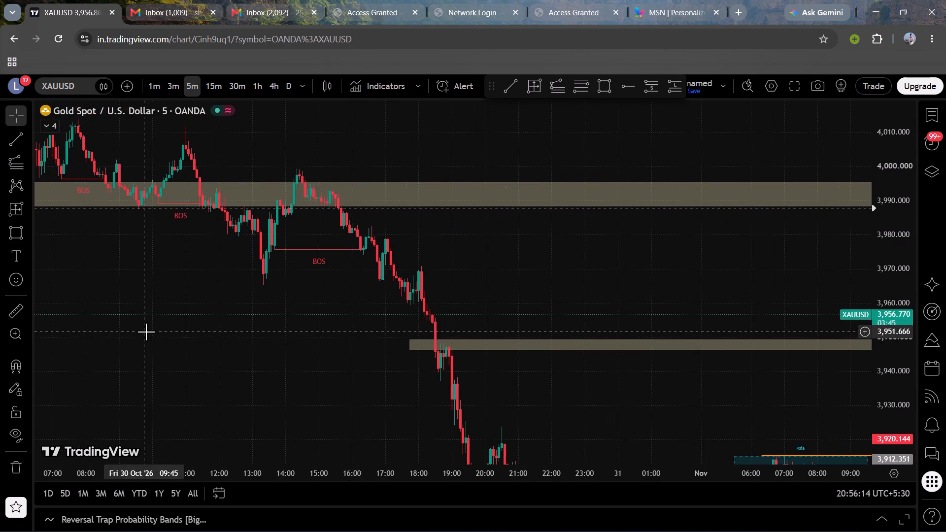
pyautogui.hscroll(-4, 395, 293)
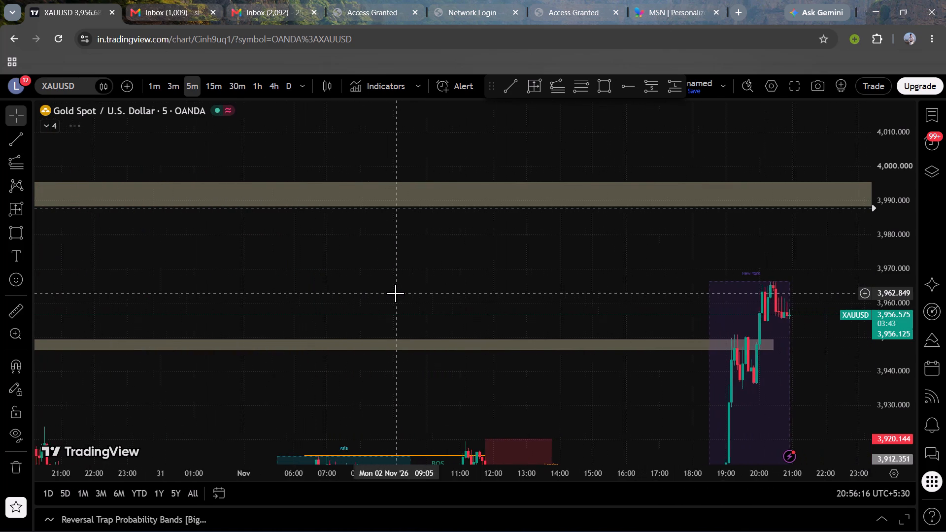
pyautogui.hscroll(-2, 395, 293)
pyautogui.scroll(-6, 395, 293)
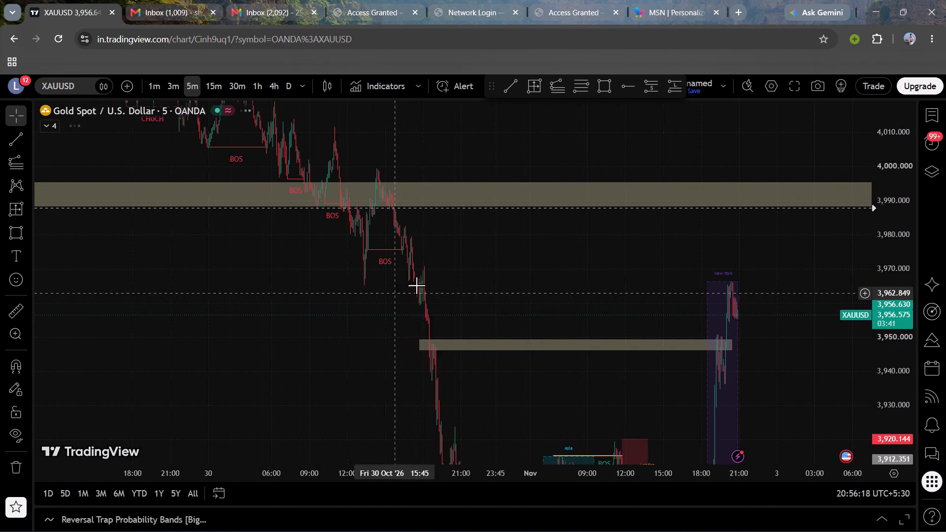
pyautogui.scroll(2, 450, 286)
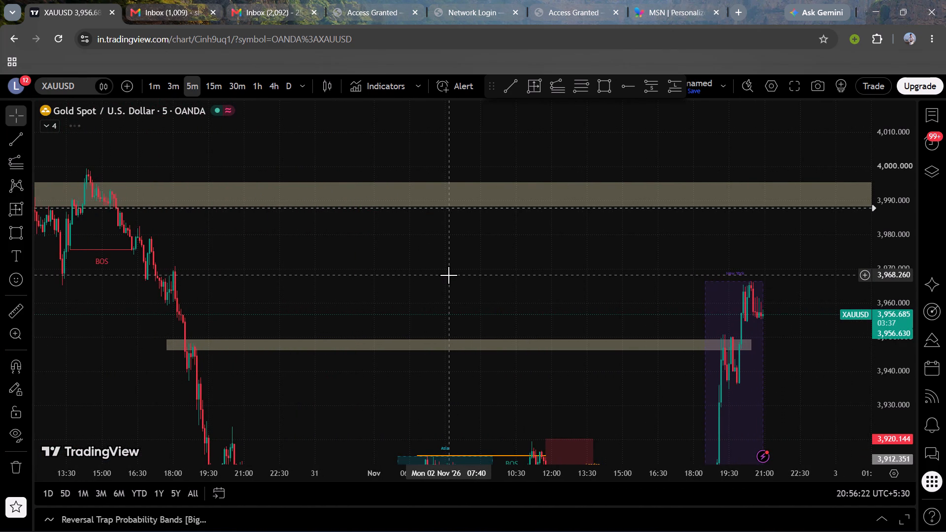
pyautogui.hscroll(2, 448, 275)
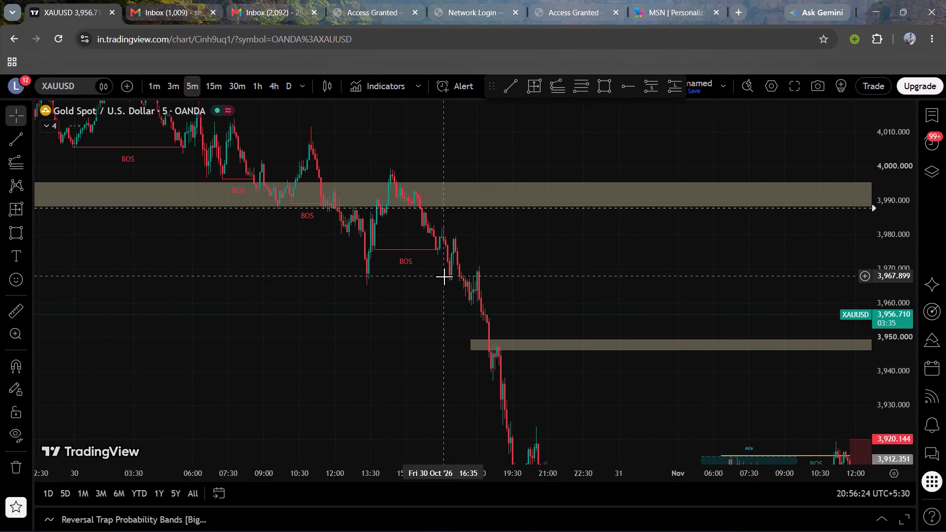
pyautogui.scroll(-3, 444, 276)
pyautogui.scroll(3, 444, 276)
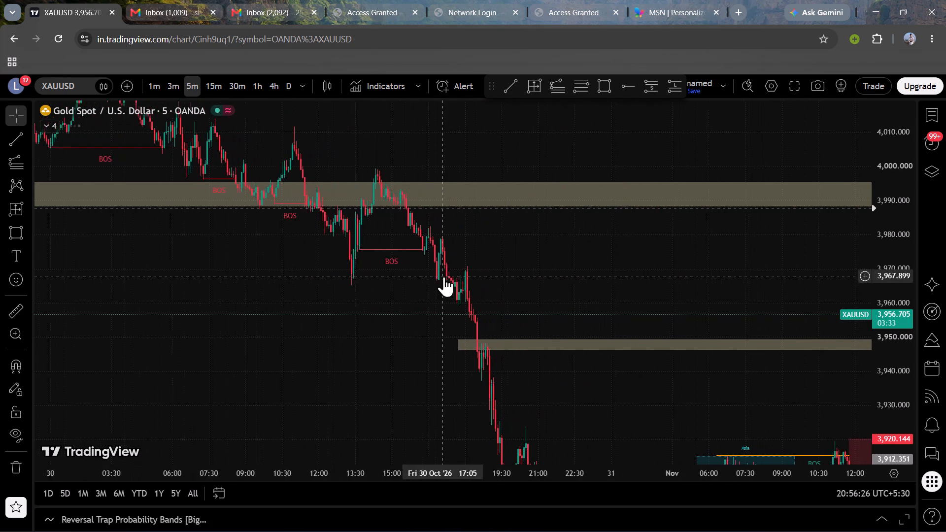
pyautogui.moveTo(552, 302); pyautogui.dragTo(365, 317)
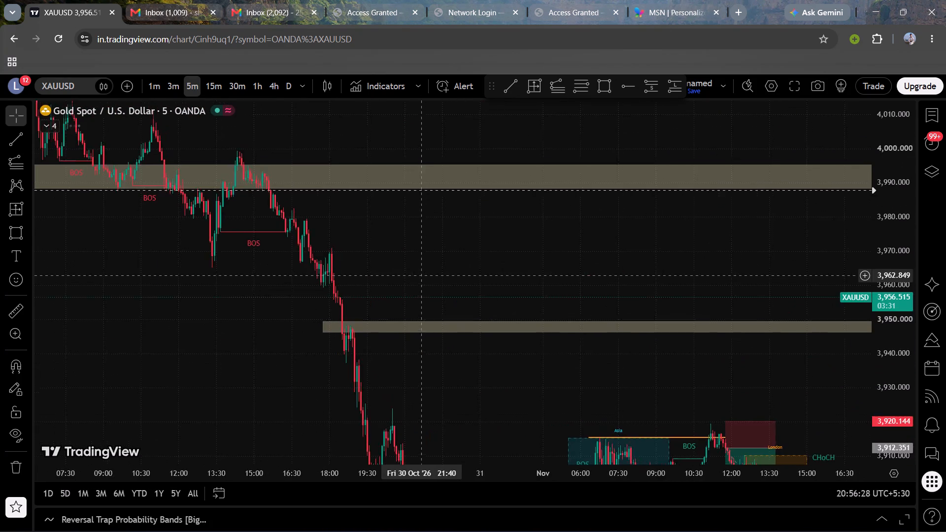
pyautogui.moveTo(365, 317); pyautogui.dragTo(364, 313)
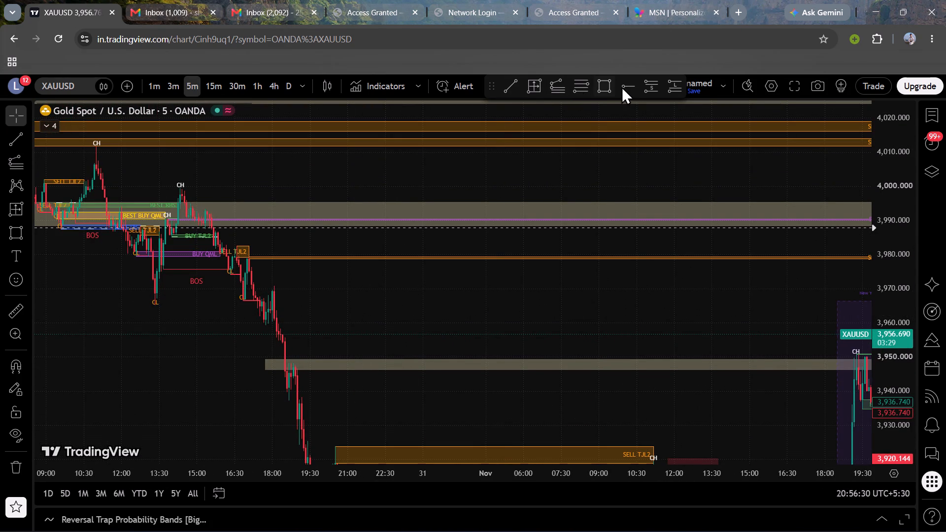
# Draw a rectangle zone from about 3,969 to 3,965, spanning 13:20 on 30 October to about 21:20 on 2 November.
pyautogui.click(607, 89)
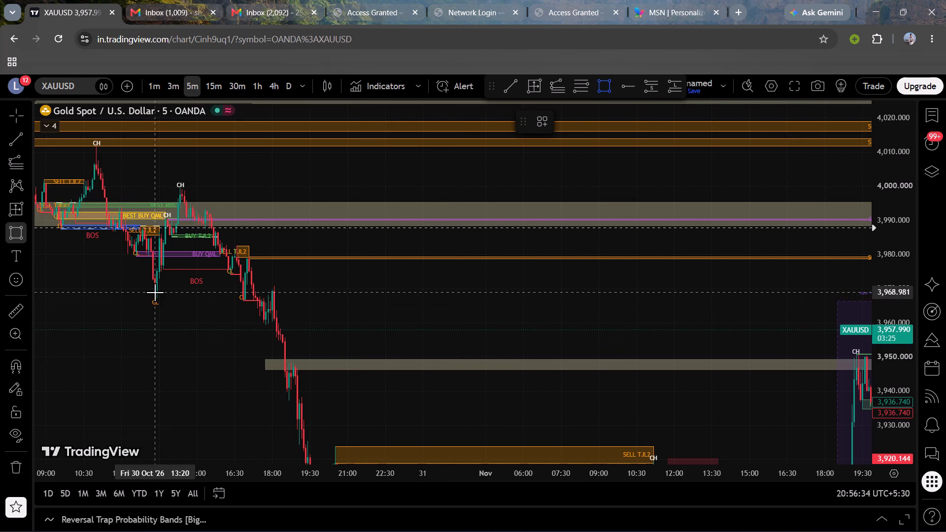
pyautogui.moveTo(155, 292); pyautogui.dragTo(359, 305)
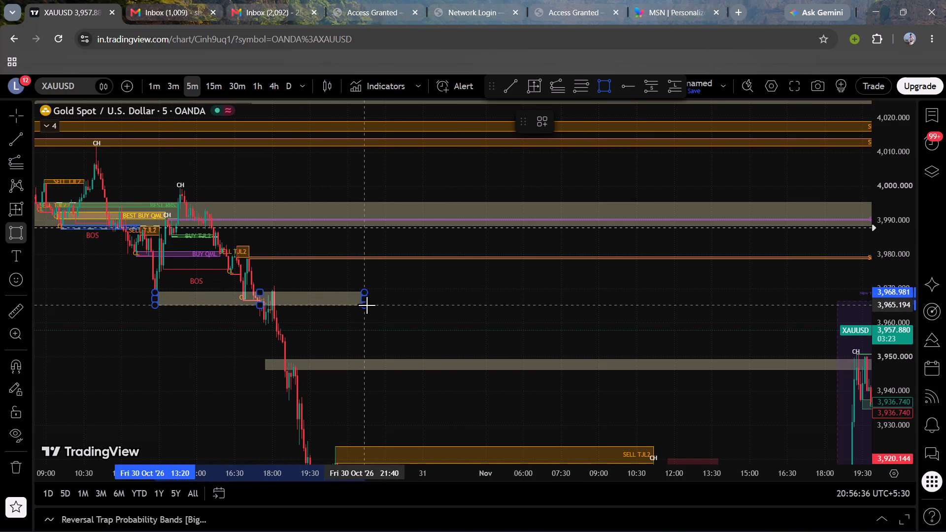
pyautogui.hscroll(-4, 371, 305)
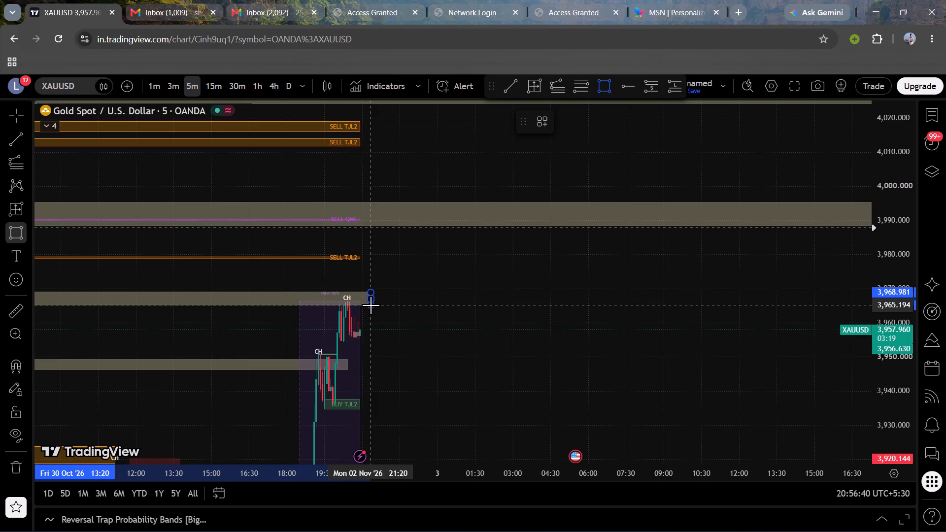
pyautogui.click(371, 305)
pyautogui.click(414, 316)
# Switch the chart to the 1-minute timeframe and examine the New York session price action beneath the new grey zone.
pyautogui.hscroll(2, 414, 316)
pyautogui.scroll(2, 414, 316)
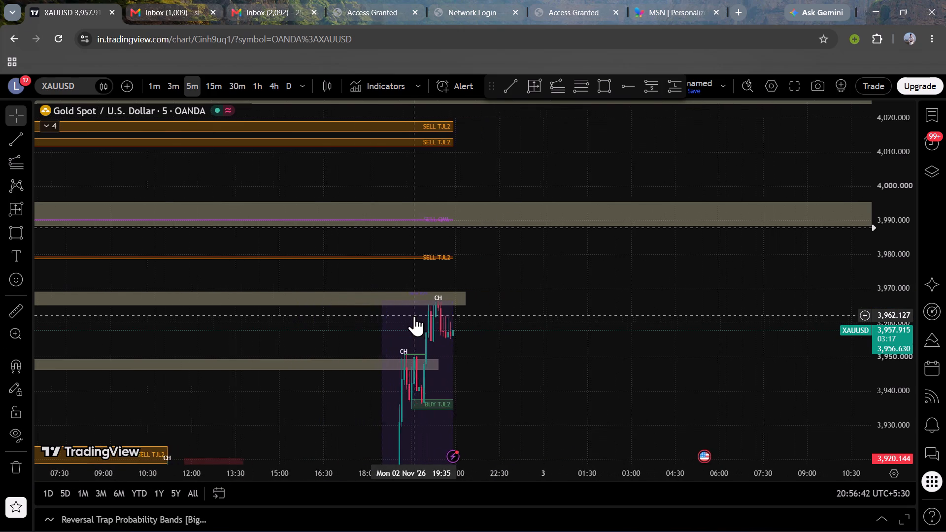
pyautogui.hscroll(3, 414, 316)
pyautogui.moveTo(442, 324); pyautogui.dragTo(448, 324)
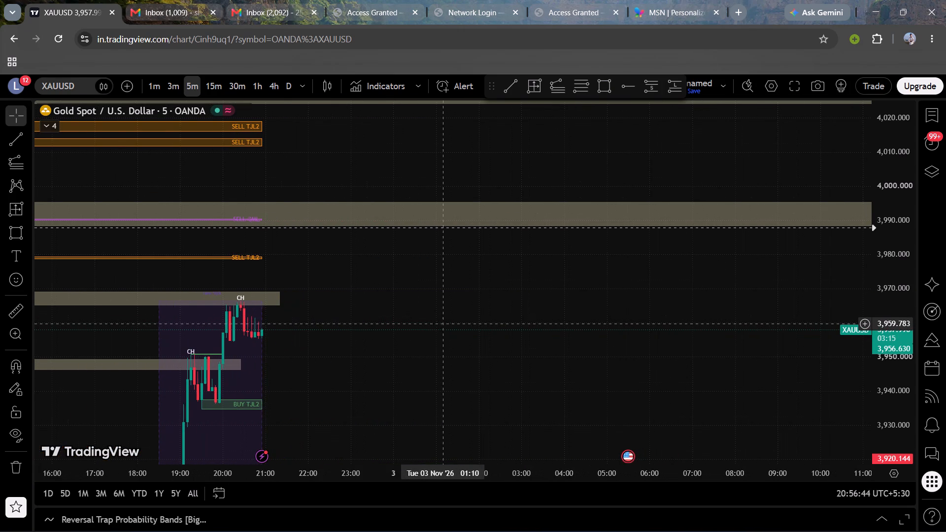
pyautogui.moveTo(448, 324); pyautogui.dragTo(574, 294)
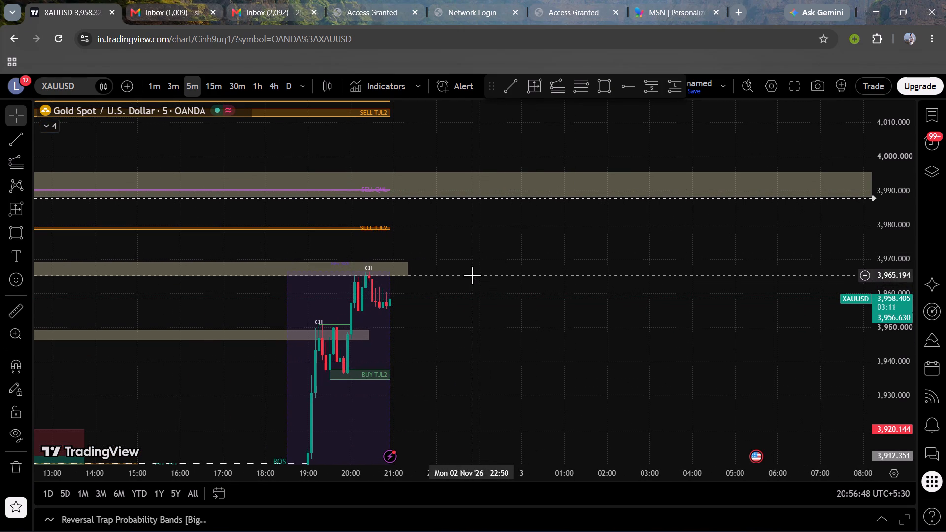
pyautogui.click(150, 85)
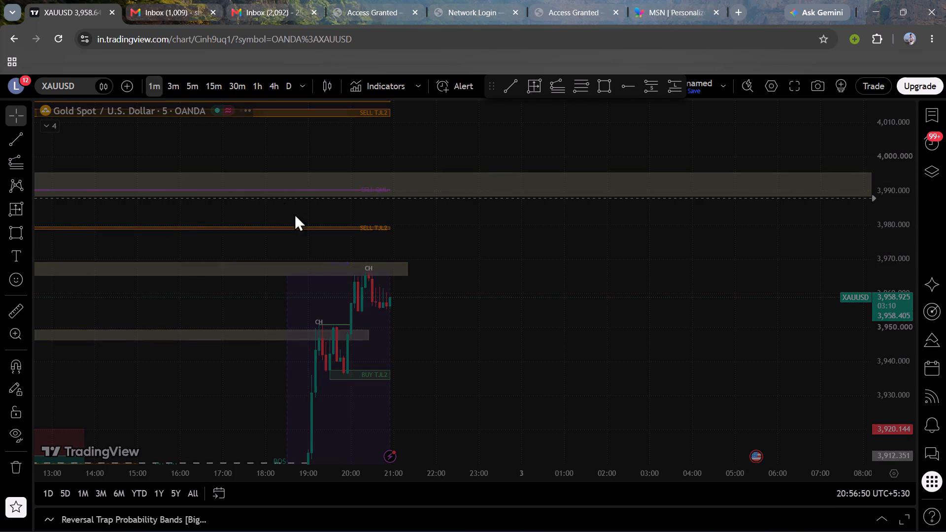
pyautogui.moveTo(480, 346); pyautogui.dragTo(591, 314)
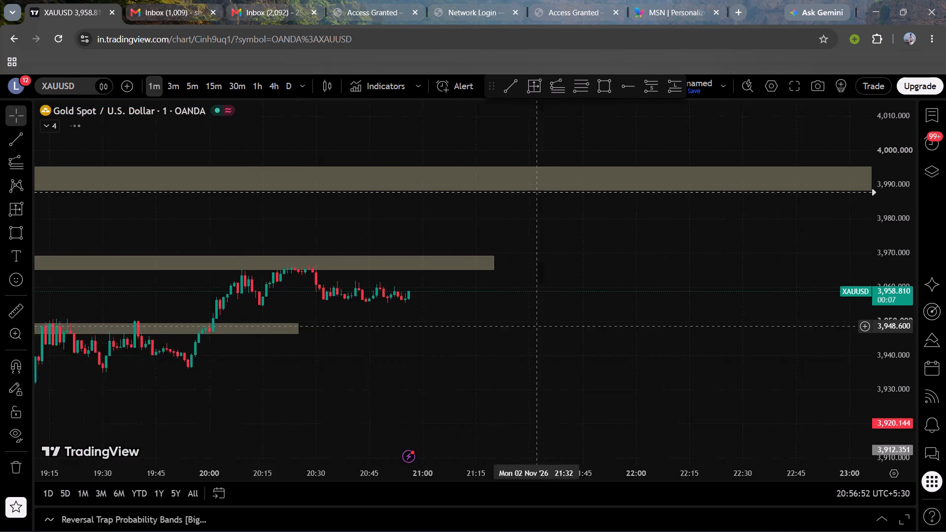
pyautogui.moveTo(591, 314); pyautogui.dragTo(638, 304)
pyautogui.scroll(6, 894, 270)
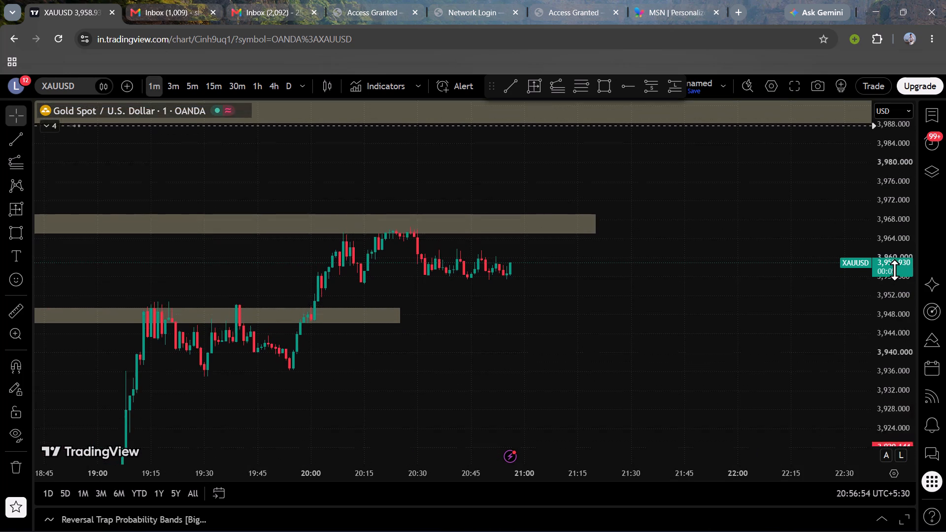
pyautogui.scroll(7, 894, 270)
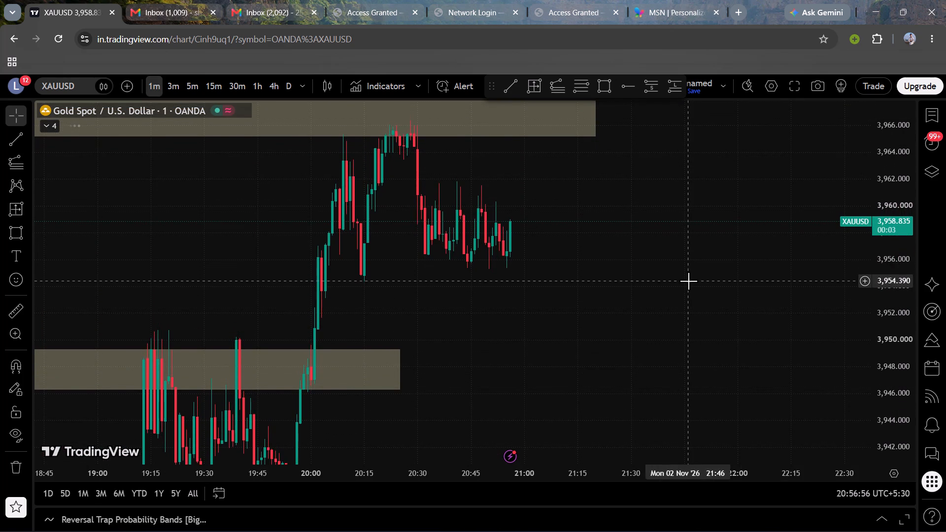
pyautogui.scroll(1, 688, 281)
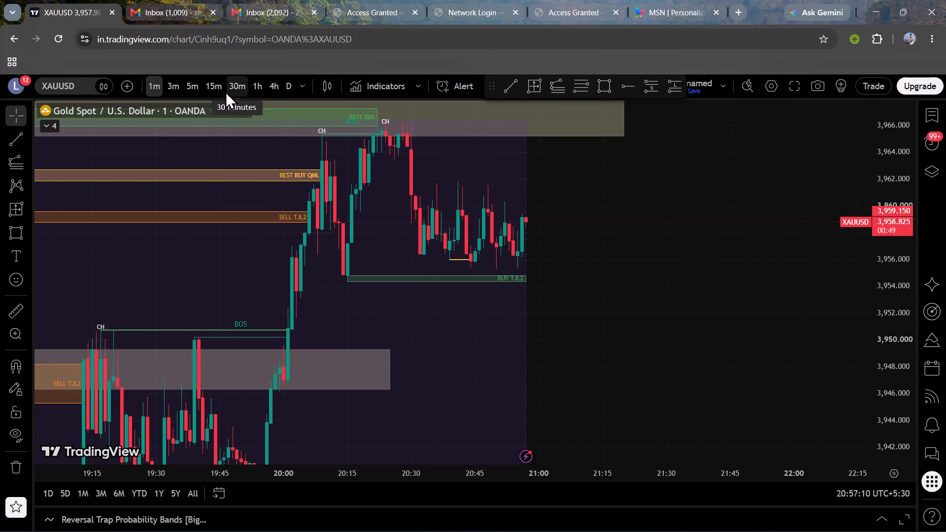
# Switch the chart to the 15-minute timeframe and bring the grey zones and the 2 November rally into view.
pyautogui.click(209, 90)
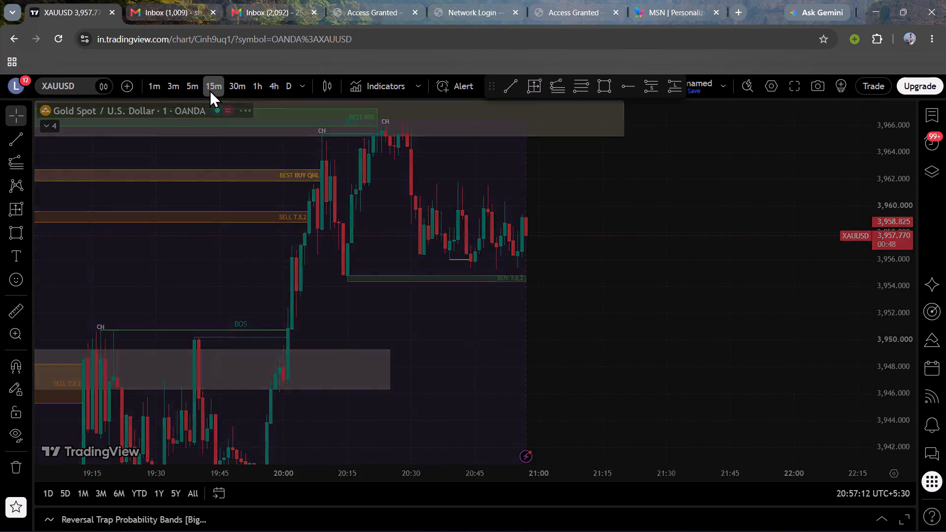
pyautogui.scroll(-6, 886, 279)
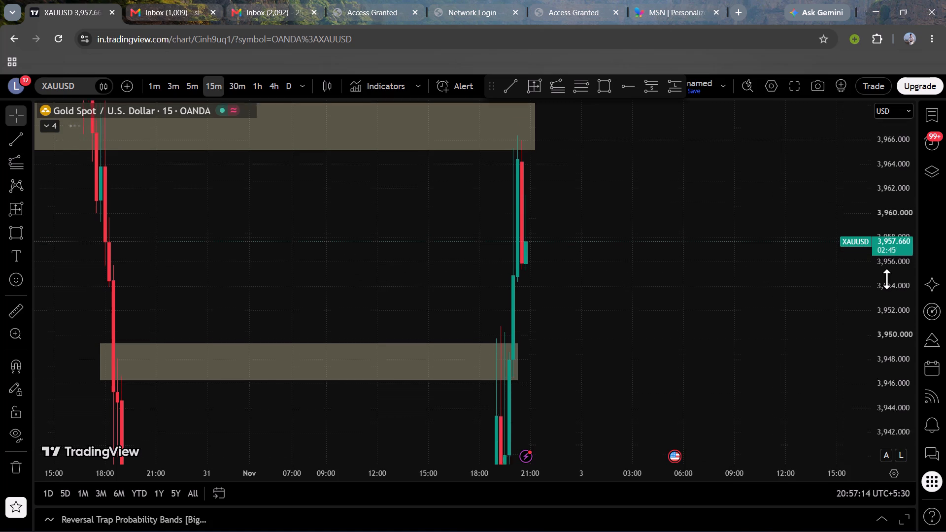
pyautogui.scroll(-3, 886, 279)
pyautogui.scroll(-3, 703, 322)
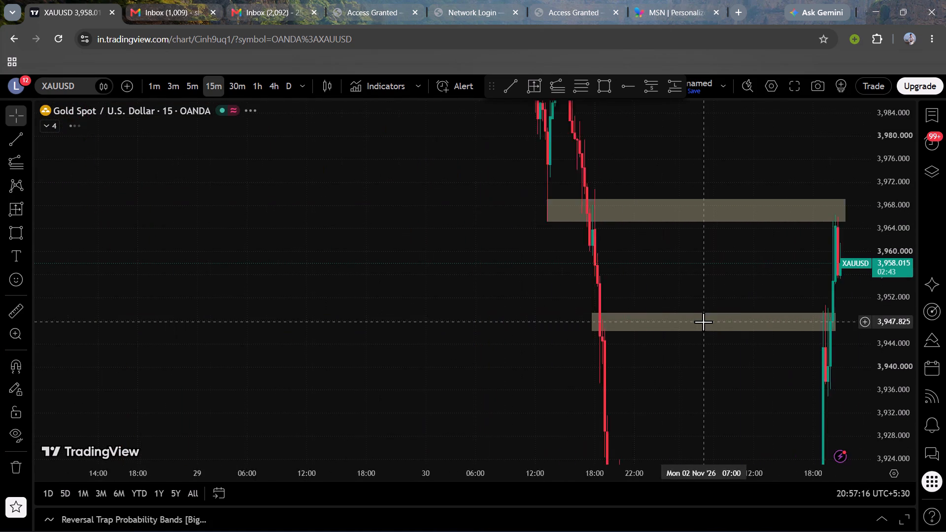
pyautogui.click(727, 211)
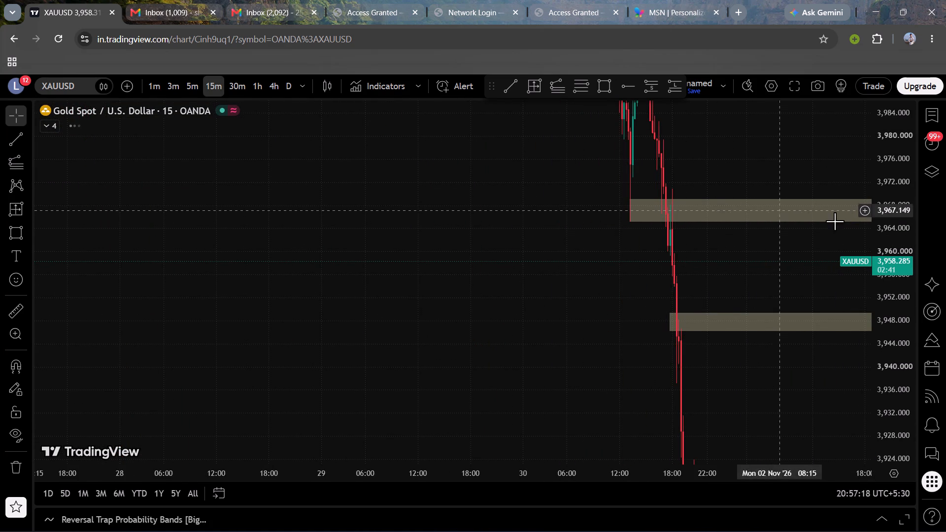
pyautogui.scroll(-8, 886, 281)
pyautogui.scroll(1, 886, 281)
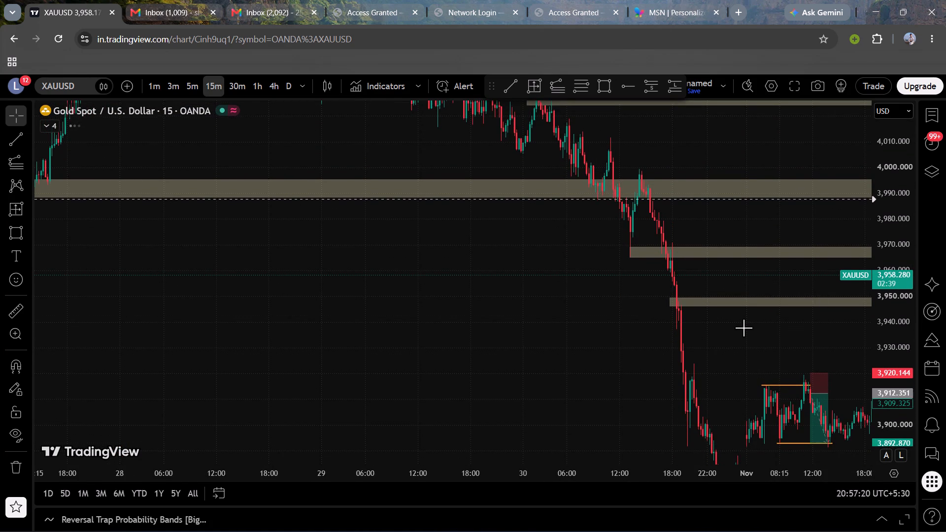
pyautogui.scroll(2, 743, 328)
pyautogui.moveTo(733, 333); pyautogui.dragTo(525, 279)
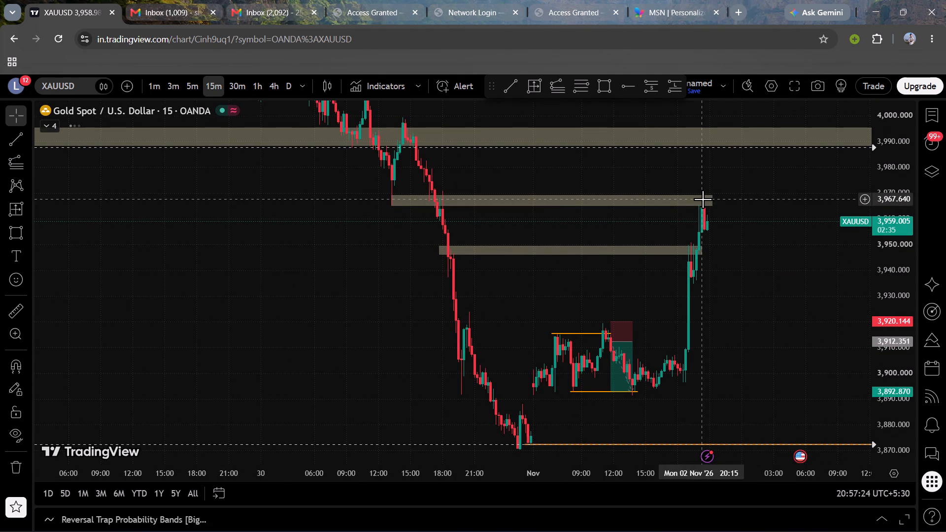
# Raise the top of the 3,965–3,969 zone to about 3,975 and extend its end to about 01:00 on 3 November.
pyautogui.moveTo(711, 195); pyautogui.dragTo(745, 176)
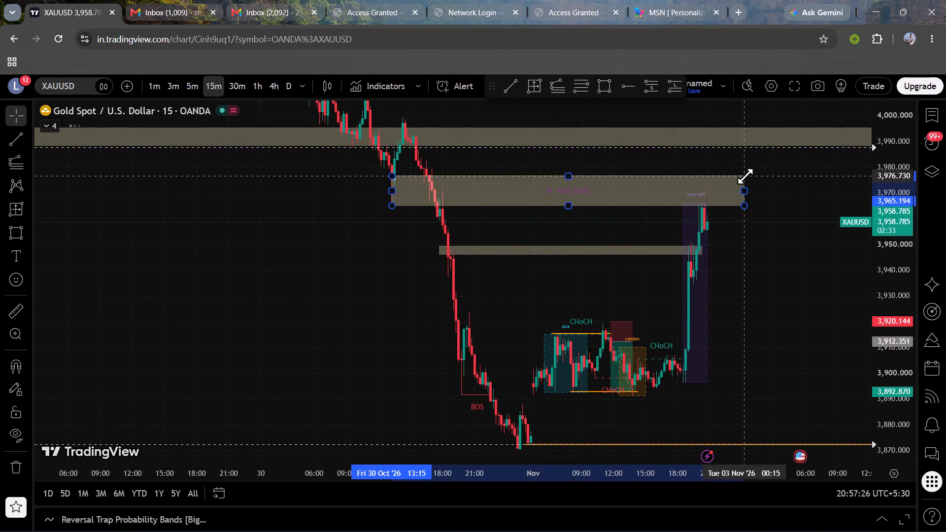
pyautogui.moveTo(745, 176); pyautogui.dragTo(751, 181)
pyautogui.click(776, 220)
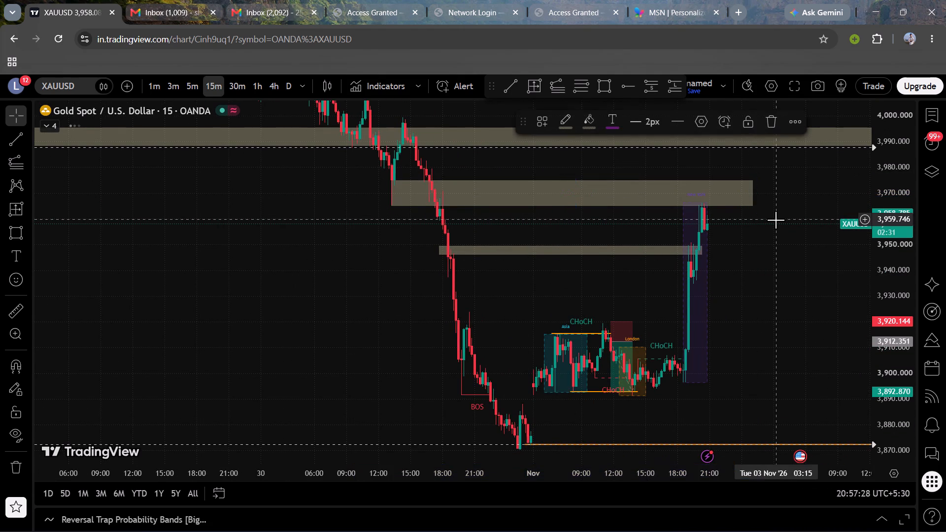
# Examine the grey zones against the 30 October sell-off, the New York rally and the SELL TJL2 levels on the 15-minute chart.
pyautogui.moveTo(776, 220); pyautogui.dragTo(638, 341)
pyautogui.scroll(-2, 638, 341)
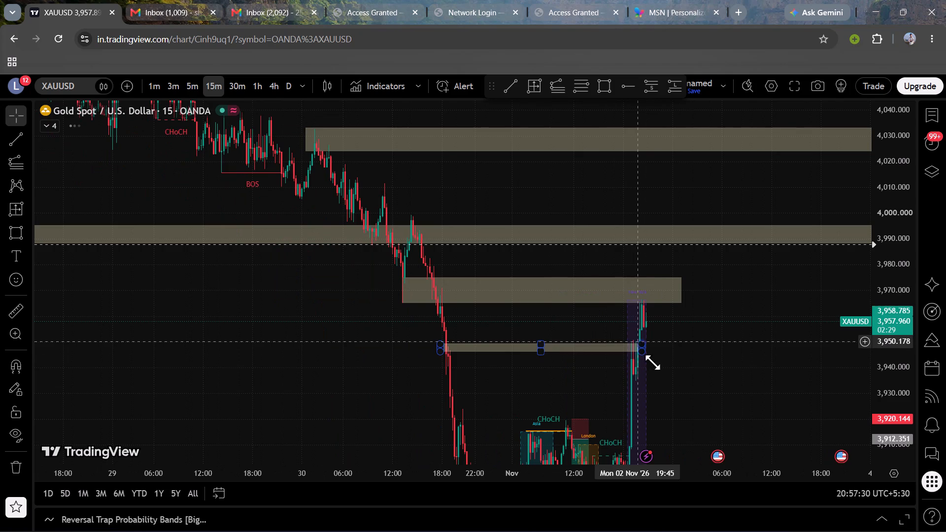
pyautogui.scroll(2, 662, 346)
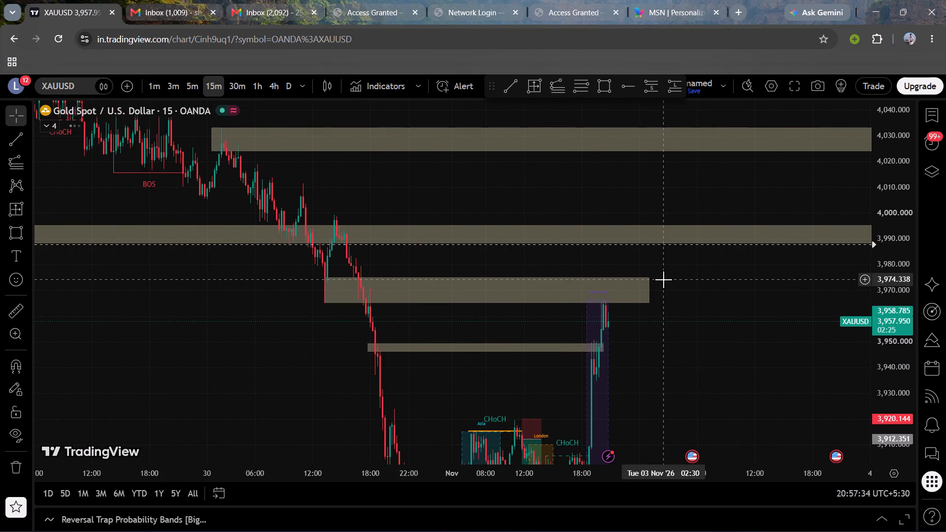
pyautogui.moveTo(666, 323); pyautogui.dragTo(688, 202)
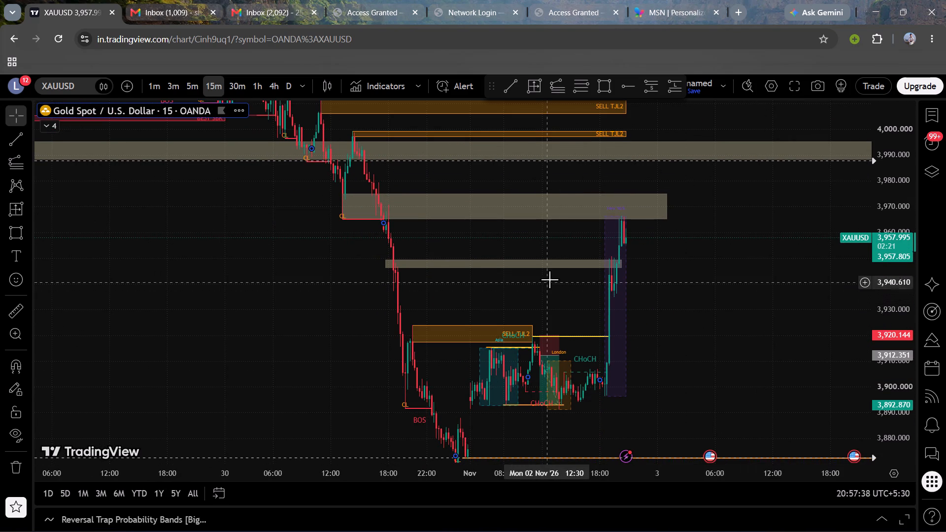
pyautogui.click(552, 269)
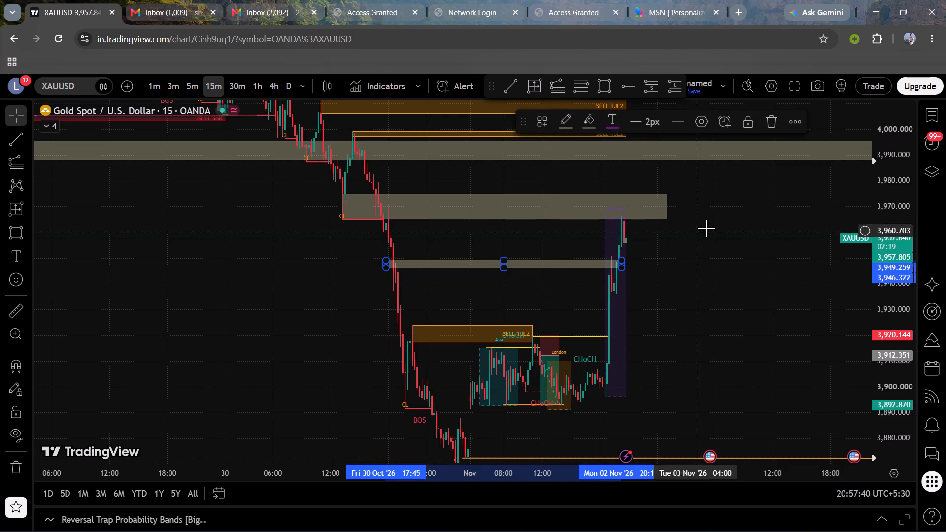
pyautogui.moveTo(718, 222); pyautogui.dragTo(724, 304)
pyautogui.scroll(-3, 724, 304)
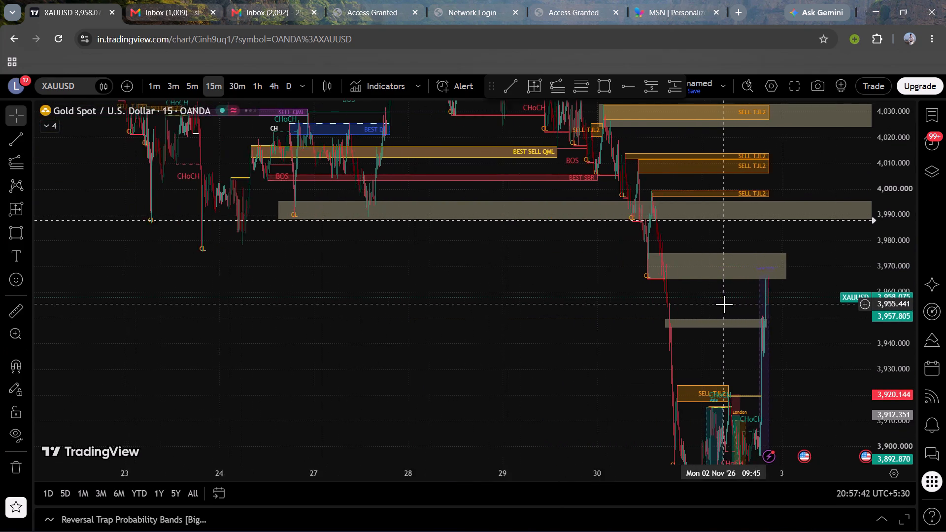
pyautogui.hscroll(1, 724, 304)
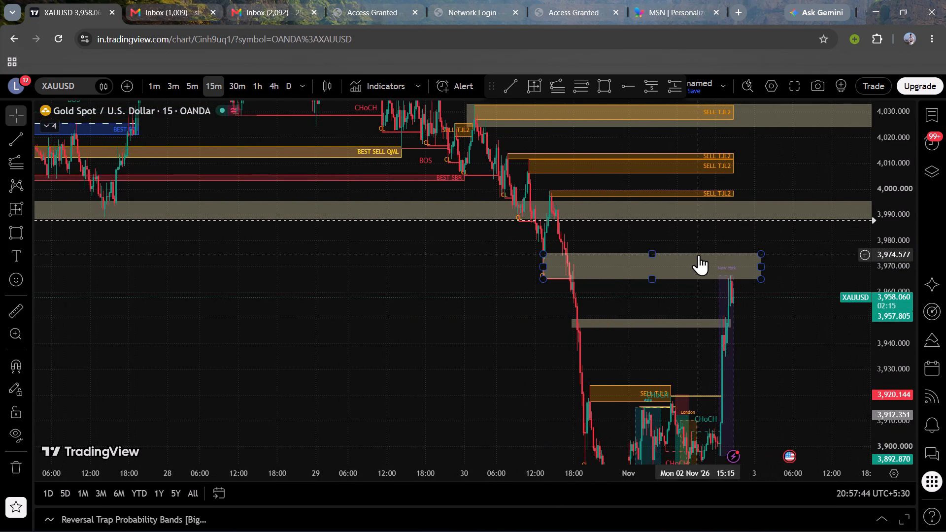
pyautogui.moveTo(676, 242); pyautogui.dragTo(605, 302)
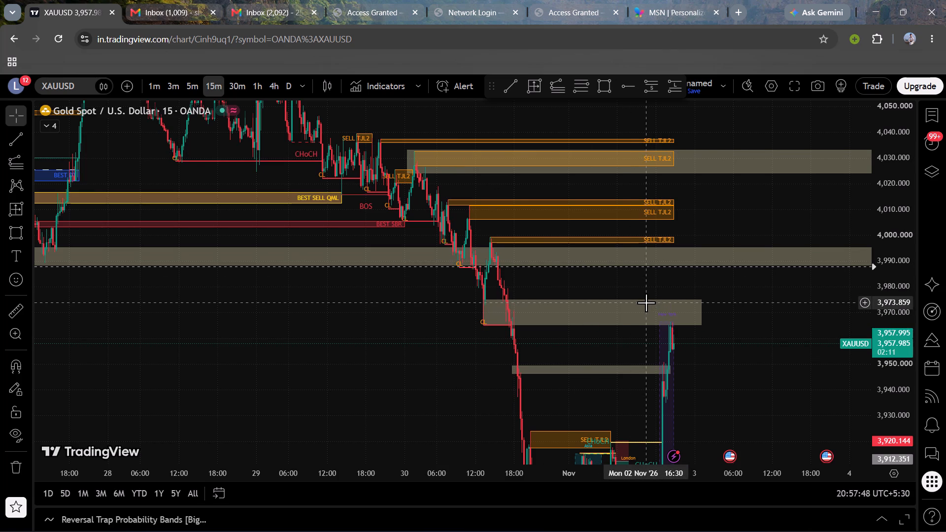
# Delete the two grey rectangle zones drawn at about 3,965–3,975 and 3,946–3,949.
pyautogui.moveTo(631, 300); pyautogui.dragTo(662, 254)
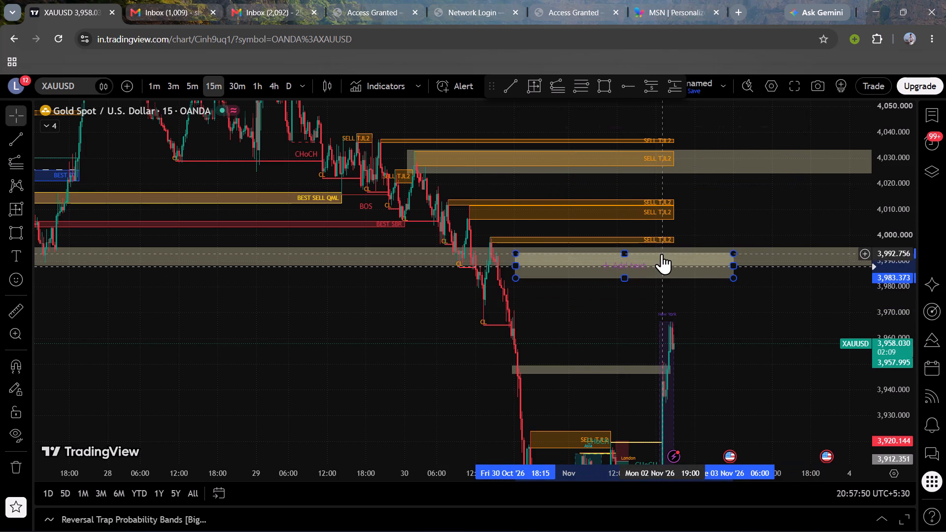
pyautogui.click(765, 122)
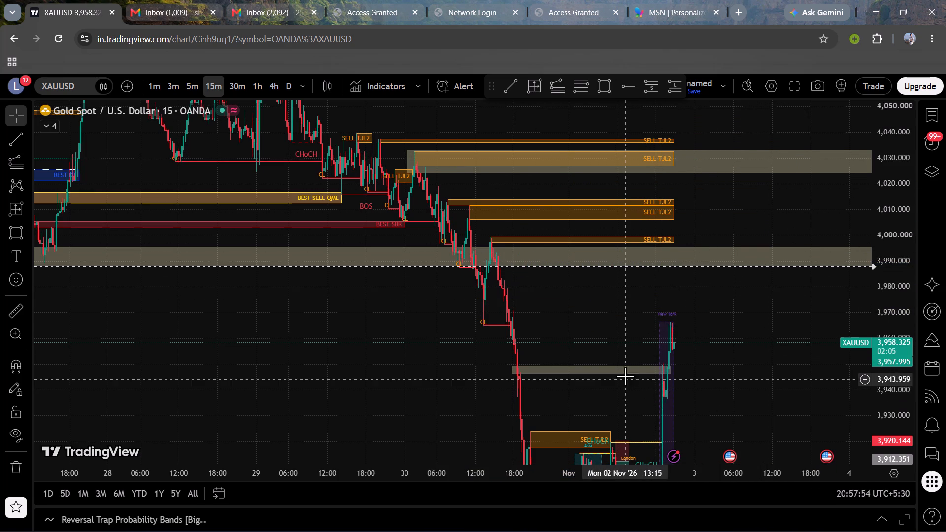
pyautogui.click(625, 373)
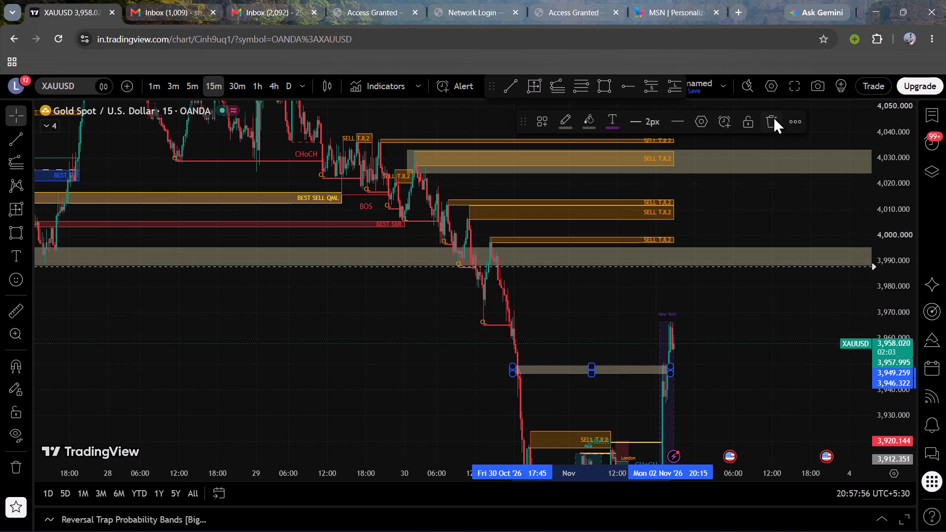
pyautogui.click(773, 116)
# Examine the 2 November Asia and London session ranges, CHoCH marks and the yellow line near 3,920 at closer scale.
pyautogui.moveTo(716, 356); pyautogui.dragTo(692, 223)
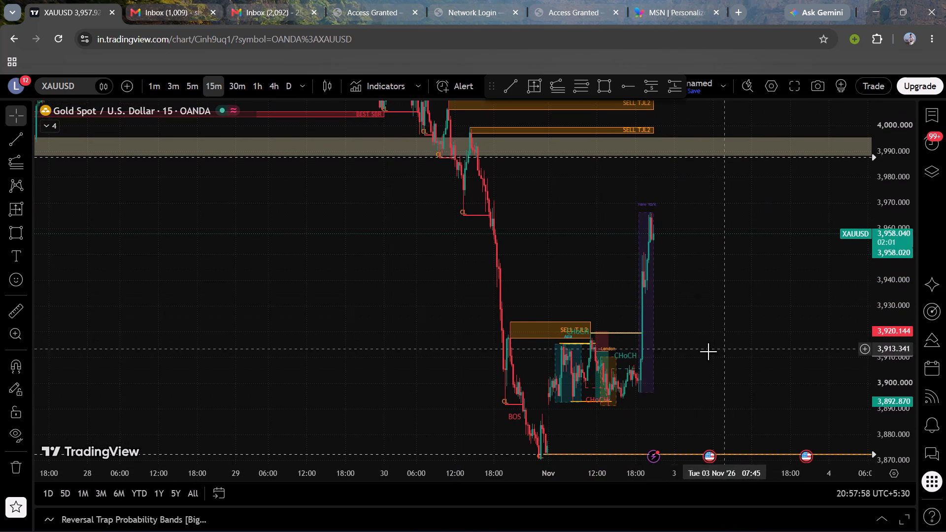
pyautogui.scroll(2, 649, 354)
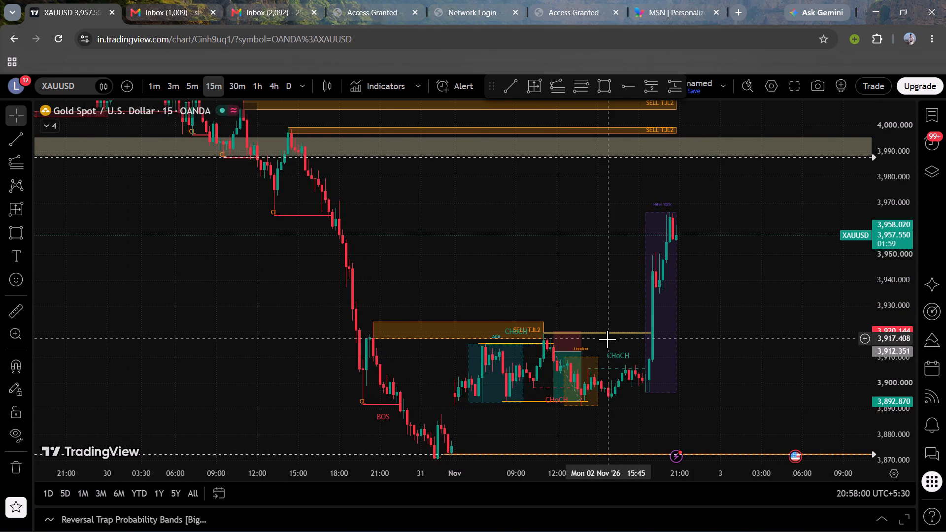
pyautogui.click(612, 333)
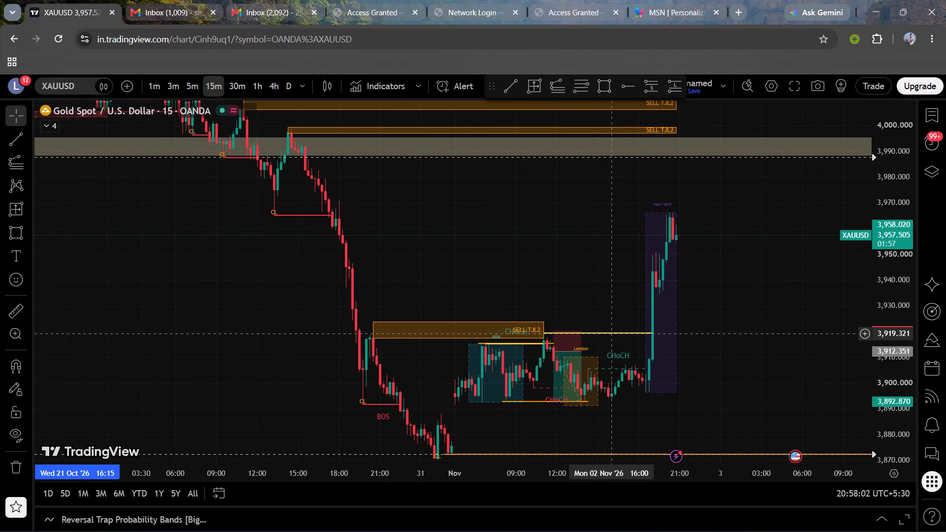
pyautogui.click(569, 293)
pyautogui.moveTo(569, 293); pyautogui.dragTo(514, 226)
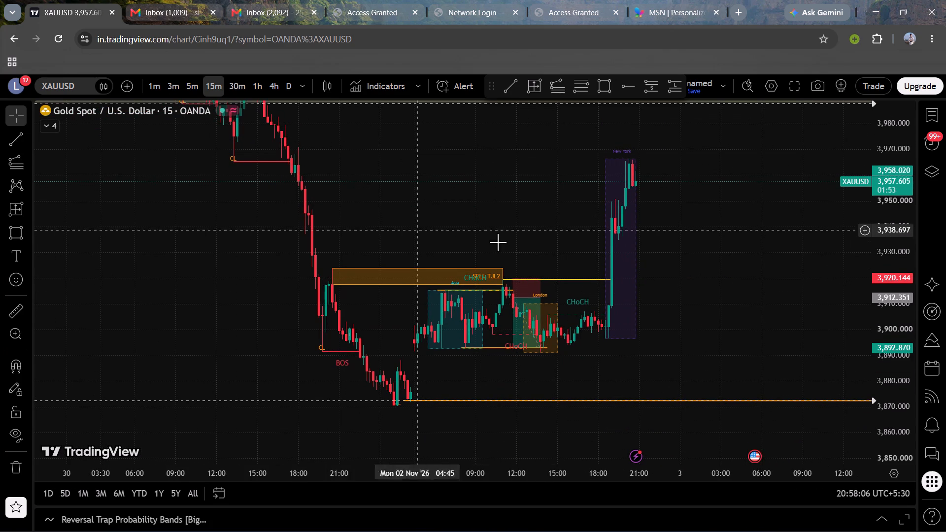
pyautogui.scroll(7, 892, 275)
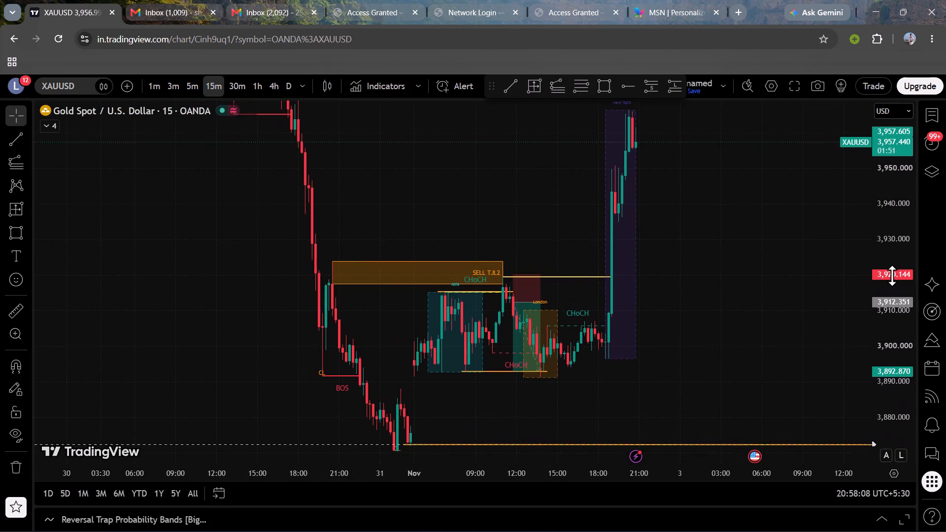
pyautogui.scroll(5, 892, 275)
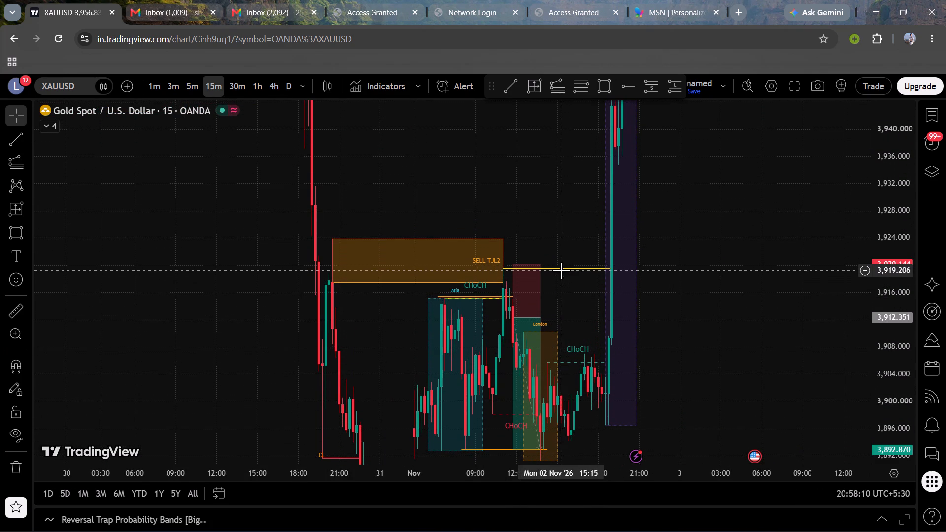
pyautogui.scroll(1, 336, 179)
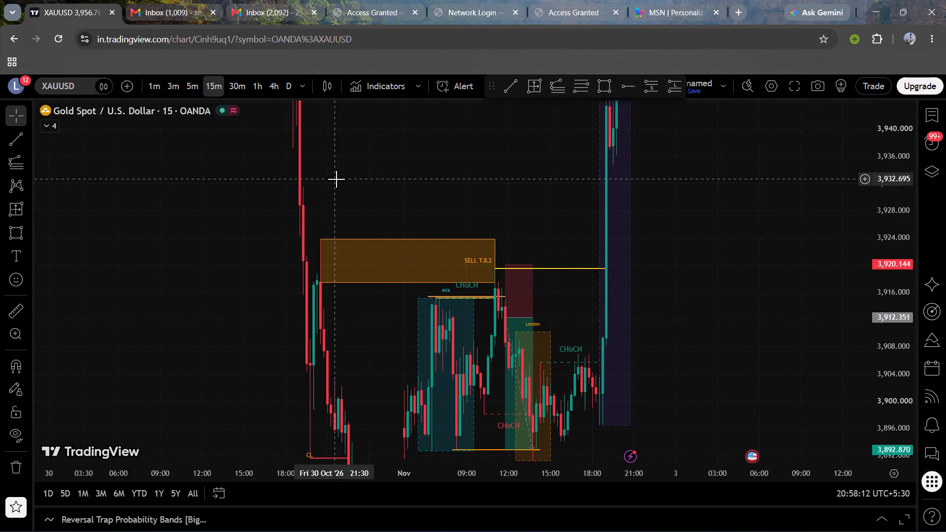
pyautogui.scroll(1, 336, 179)
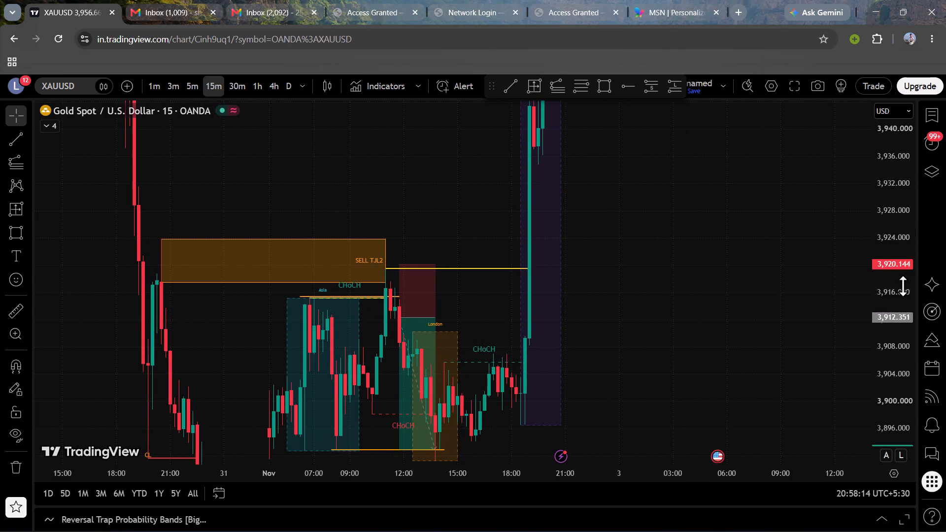
# Examine the area above the New York session high, including the 3,988–3,995 grey zone and the SELL TJL2 zones up to 4,014.
pyautogui.scroll(-3, 903, 286)
pyautogui.moveTo(727, 233); pyautogui.dragTo(830, 431)
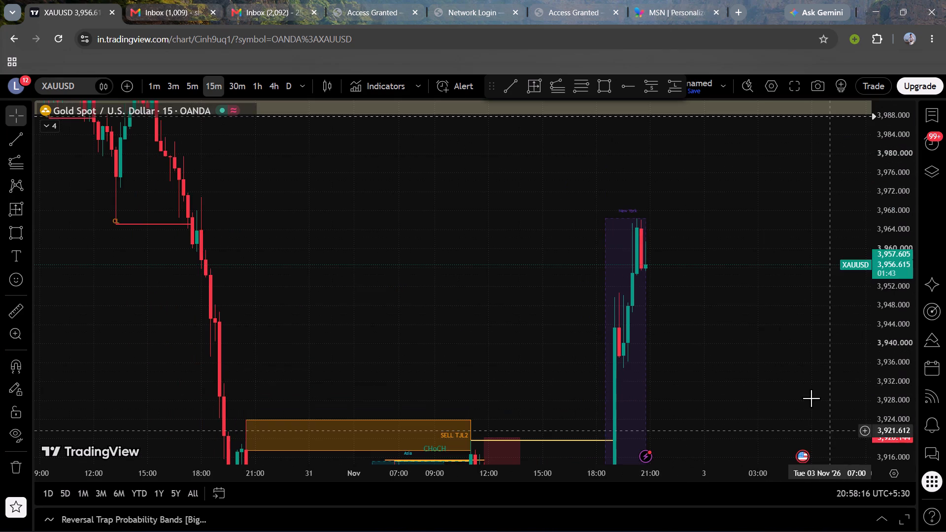
pyautogui.moveTo(750, 234); pyautogui.dragTo(841, 457)
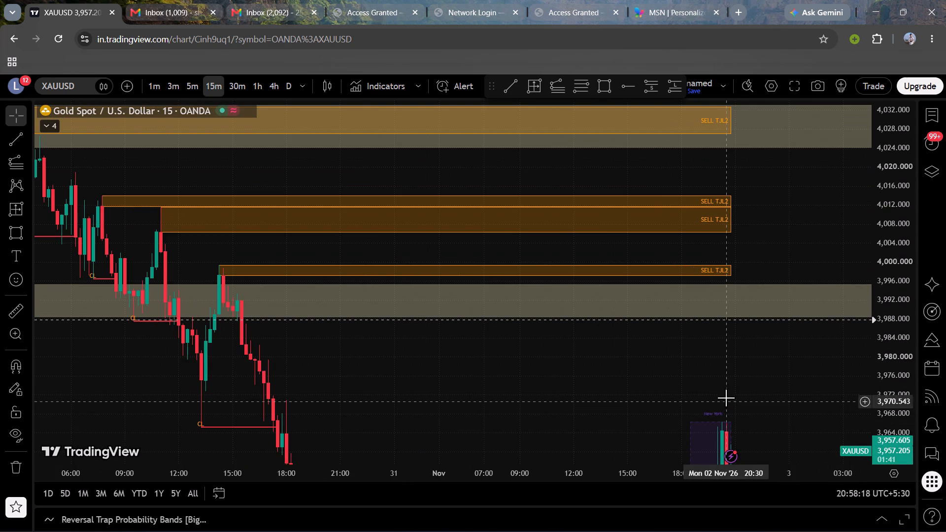
pyautogui.moveTo(720, 372); pyautogui.dragTo(731, 331)
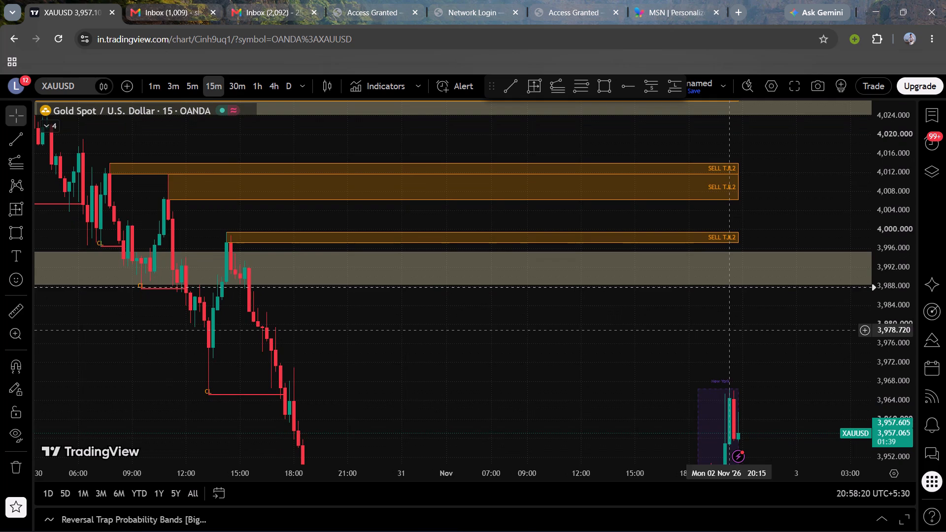
pyautogui.moveTo(731, 331); pyautogui.dragTo(770, 296)
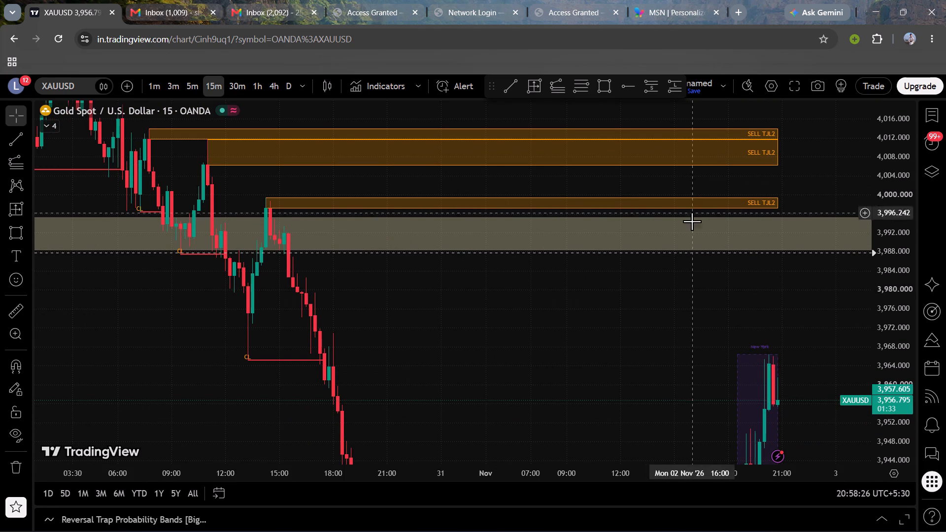
pyautogui.moveTo(723, 354); pyautogui.dragTo(705, 320)
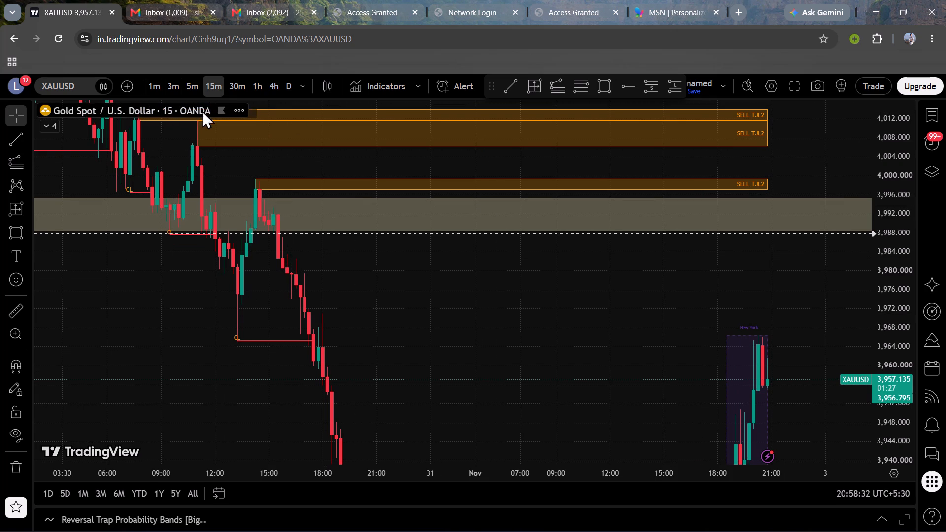
pyautogui.moveTo(456, 163); pyautogui.dragTo(426, 164)
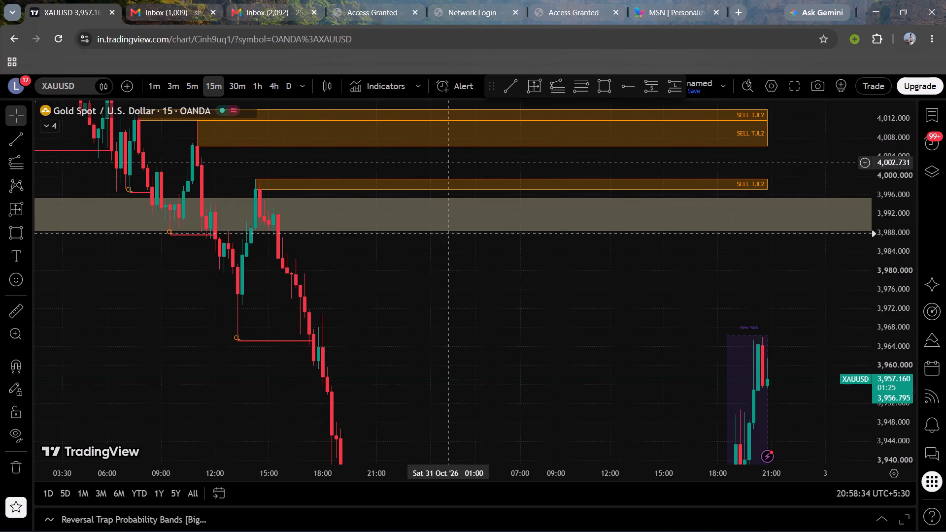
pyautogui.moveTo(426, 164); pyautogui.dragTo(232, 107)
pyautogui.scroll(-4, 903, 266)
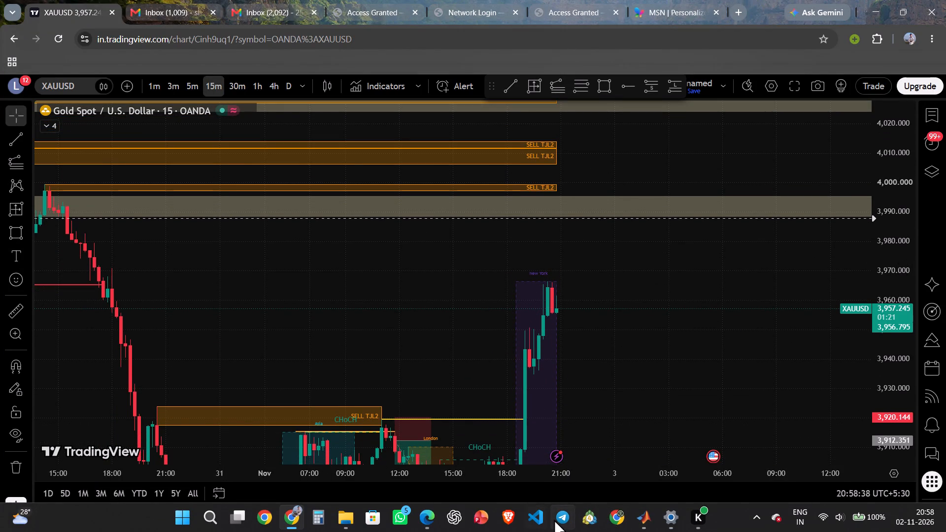
# Switch from the XAUUSD chart to the open MSN page.
pyautogui.click(636, 2)
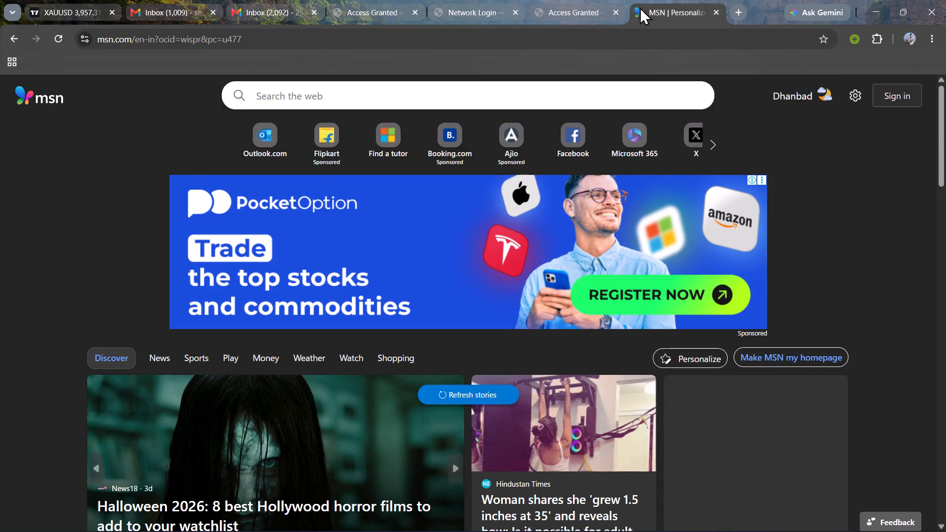
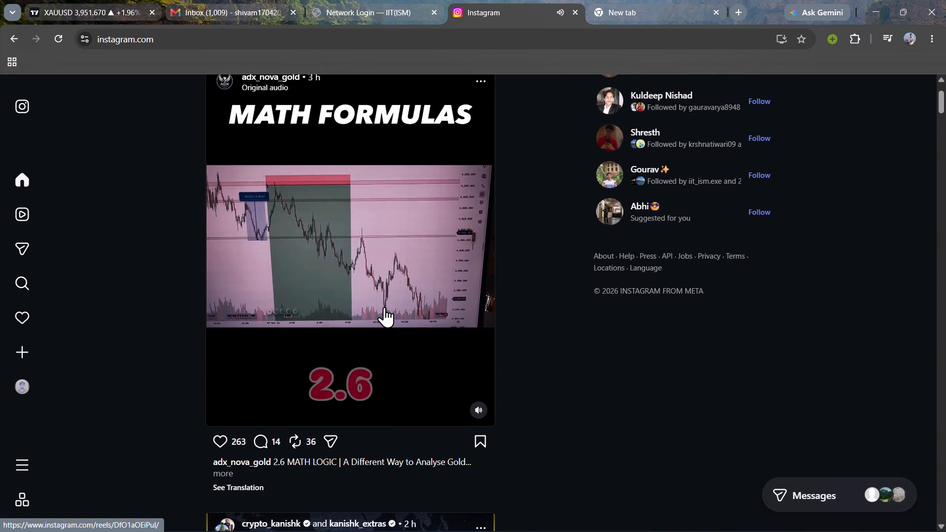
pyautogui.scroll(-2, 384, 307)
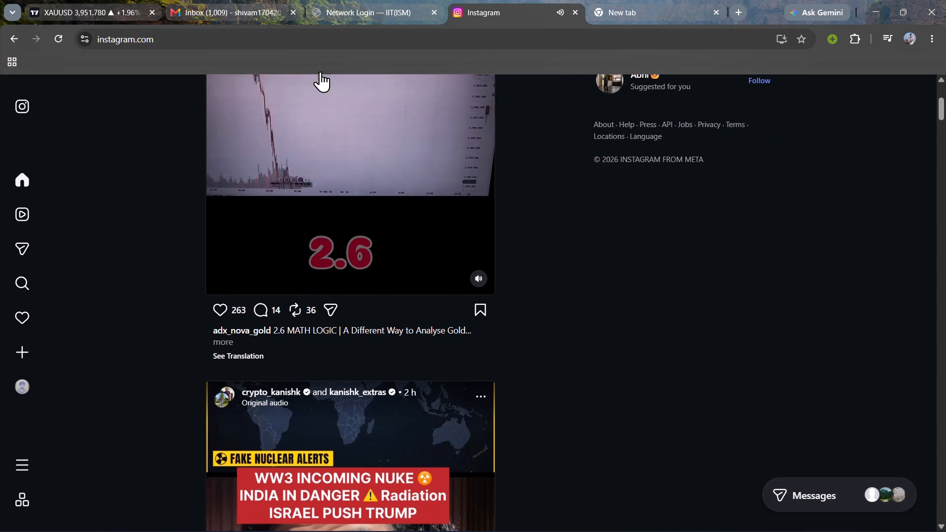
# Switch from Instagram back to the XAUUSD chart in TradingView and hide the RM'S JADU TONA indicator.
pyautogui.click(72, 0)
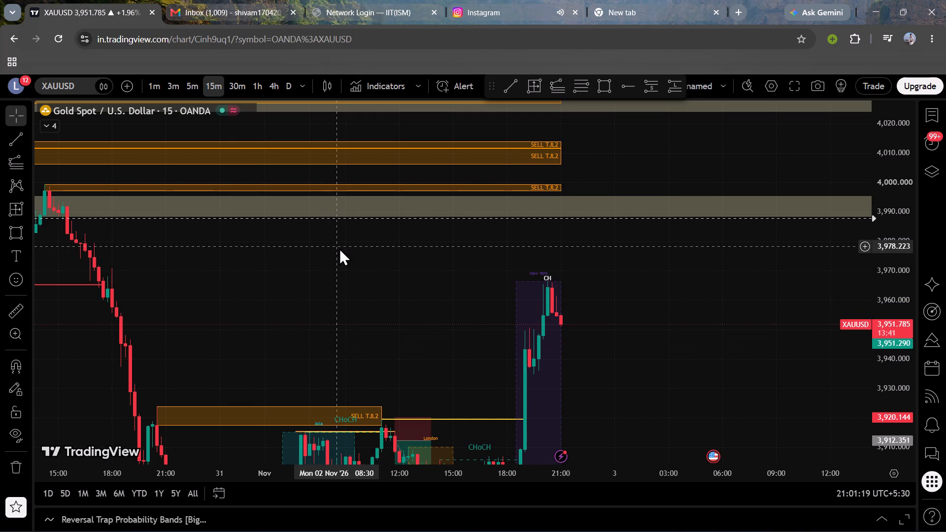
pyautogui.moveTo(339, 248); pyautogui.dragTo(536, 214)
pyautogui.moveTo(578, 244); pyautogui.dragTo(666, 211)
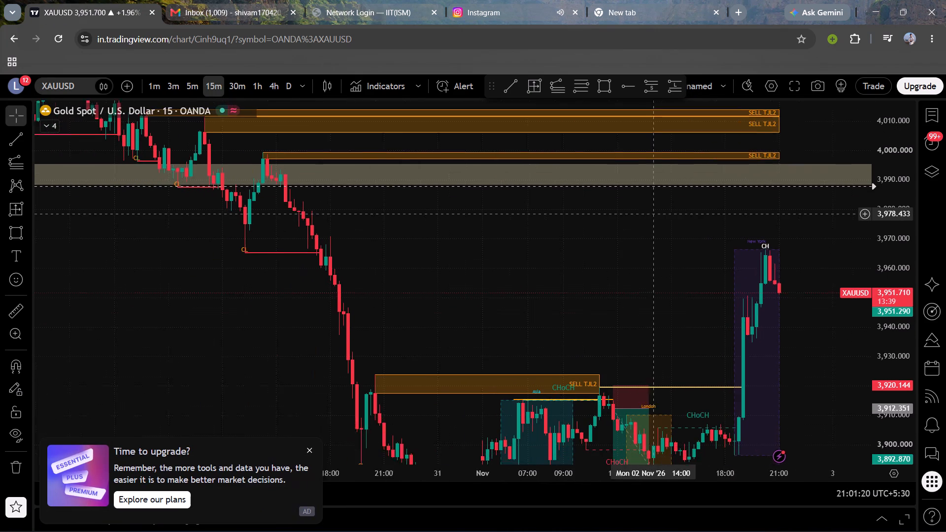
pyautogui.moveTo(666, 211); pyautogui.dragTo(678, 210)
pyautogui.scroll(-4, 912, 305)
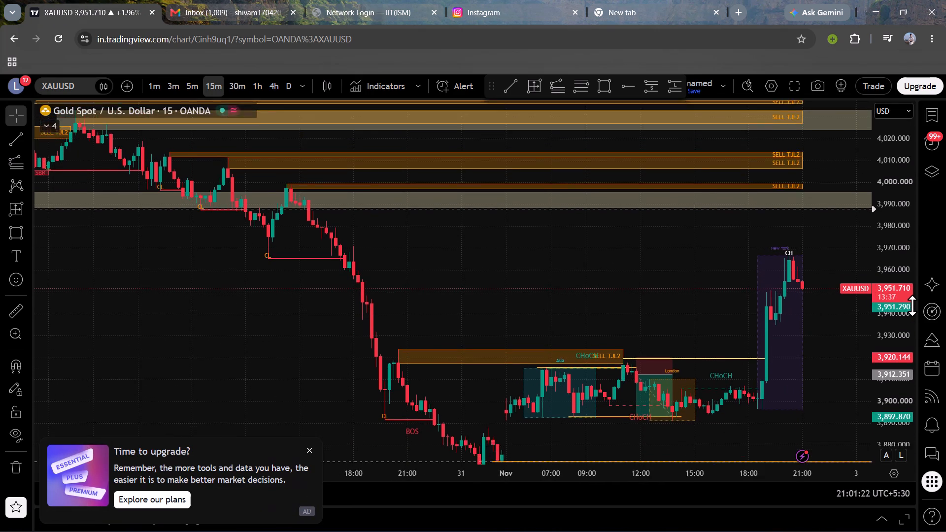
pyautogui.scroll(-1, 912, 305)
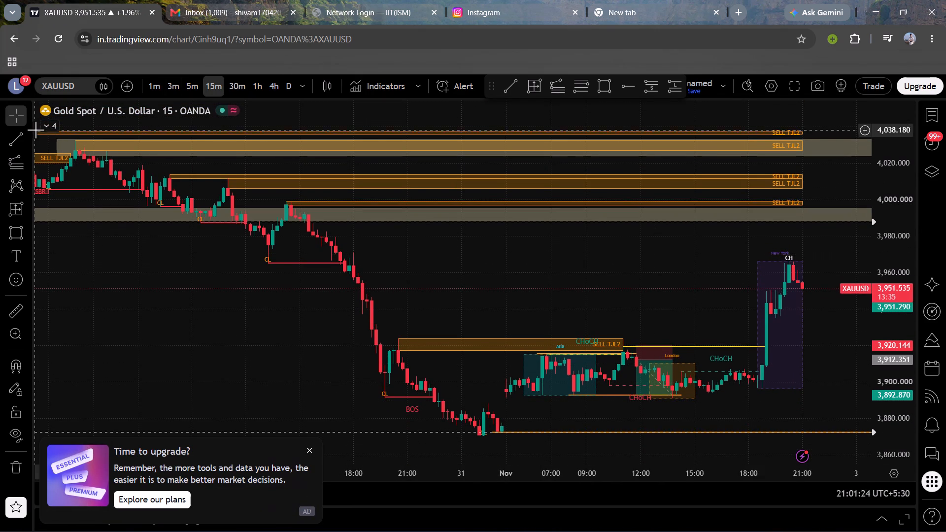
pyautogui.click(44, 124)
pyautogui.click(109, 171)
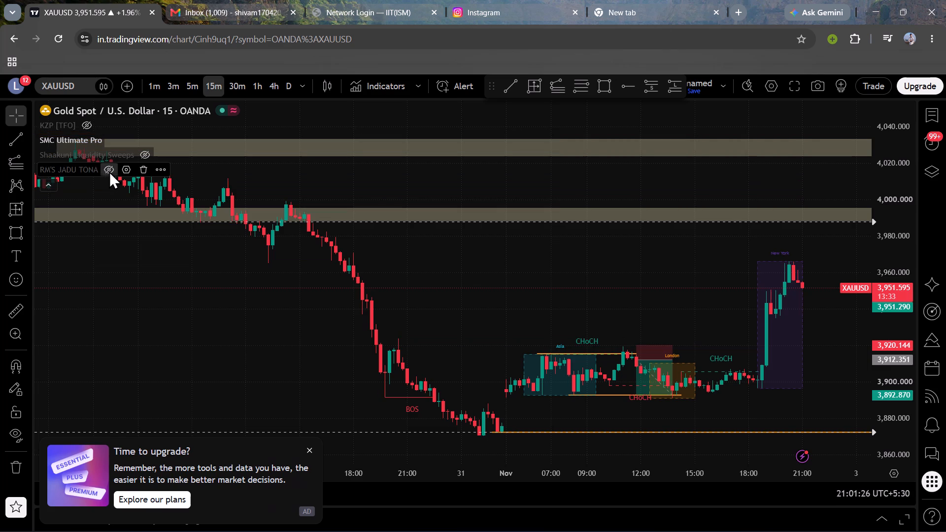
# Open the library of indicators, metrics and strategies for the XAUUSD chart.
pyautogui.click(396, 88)
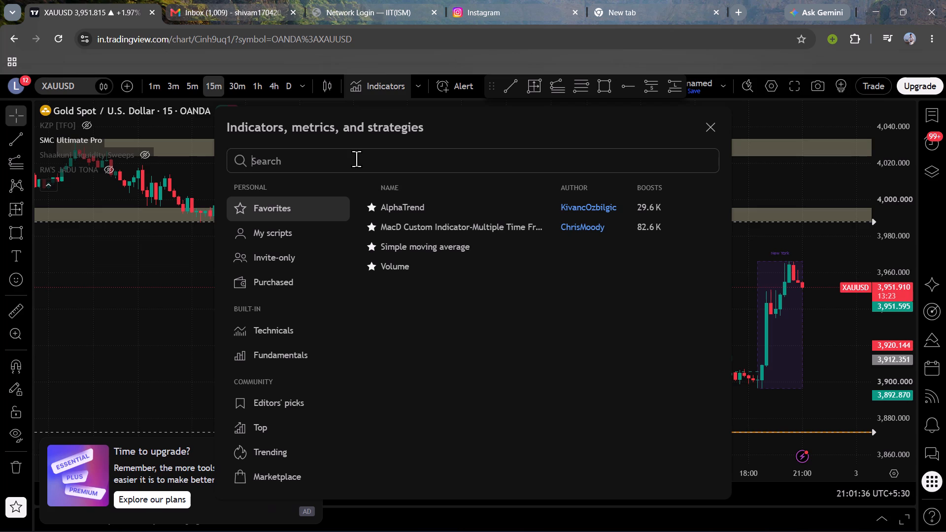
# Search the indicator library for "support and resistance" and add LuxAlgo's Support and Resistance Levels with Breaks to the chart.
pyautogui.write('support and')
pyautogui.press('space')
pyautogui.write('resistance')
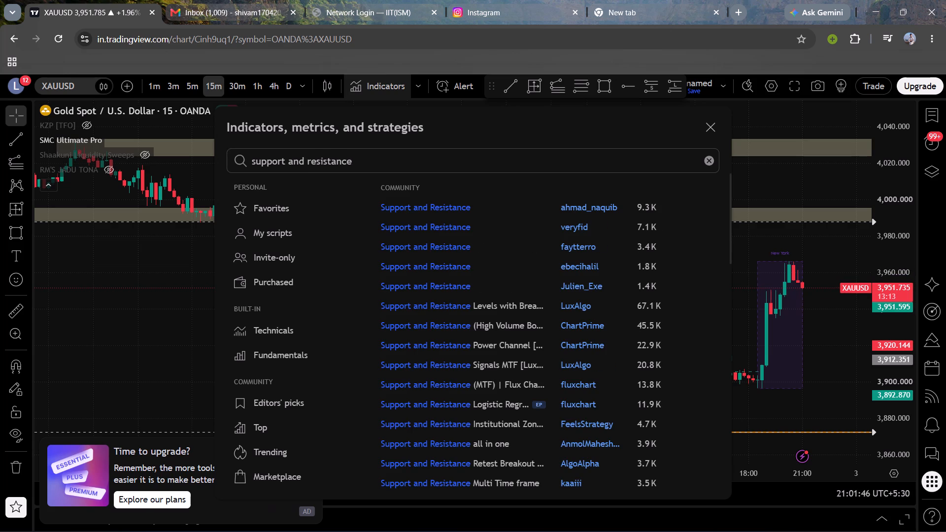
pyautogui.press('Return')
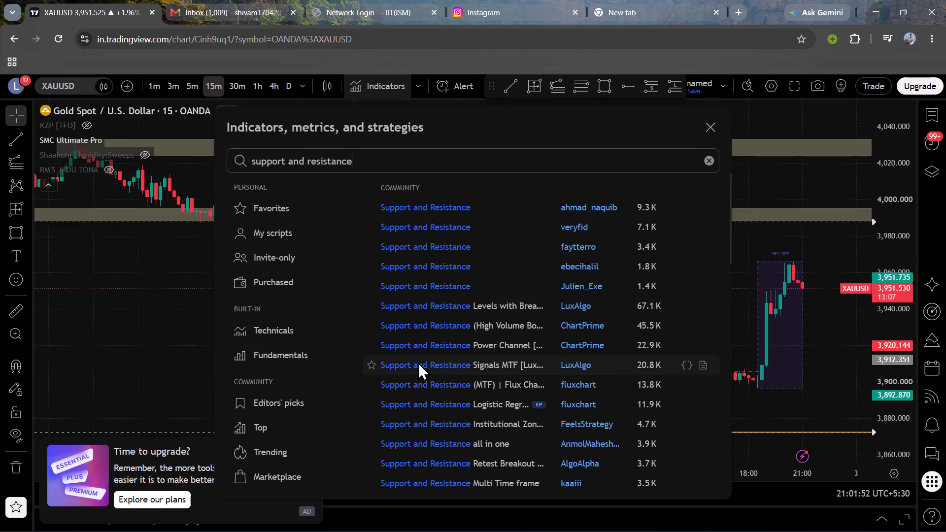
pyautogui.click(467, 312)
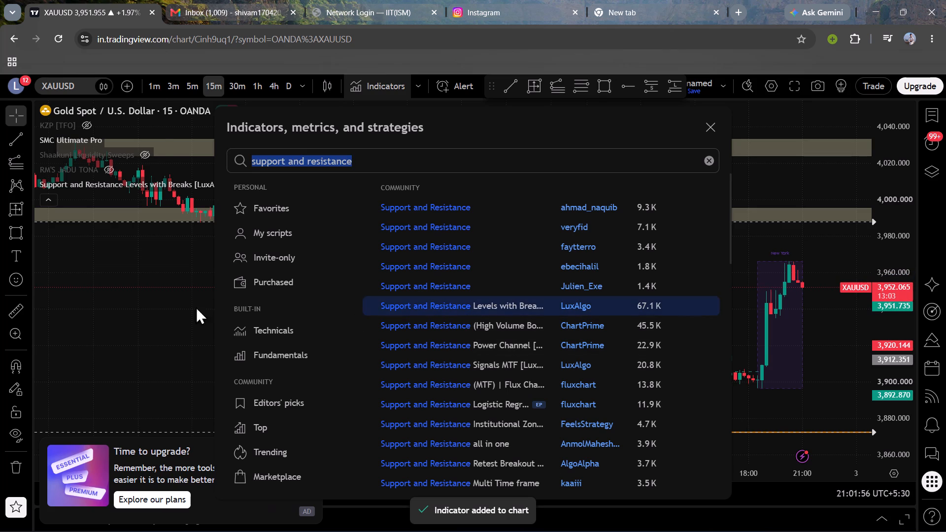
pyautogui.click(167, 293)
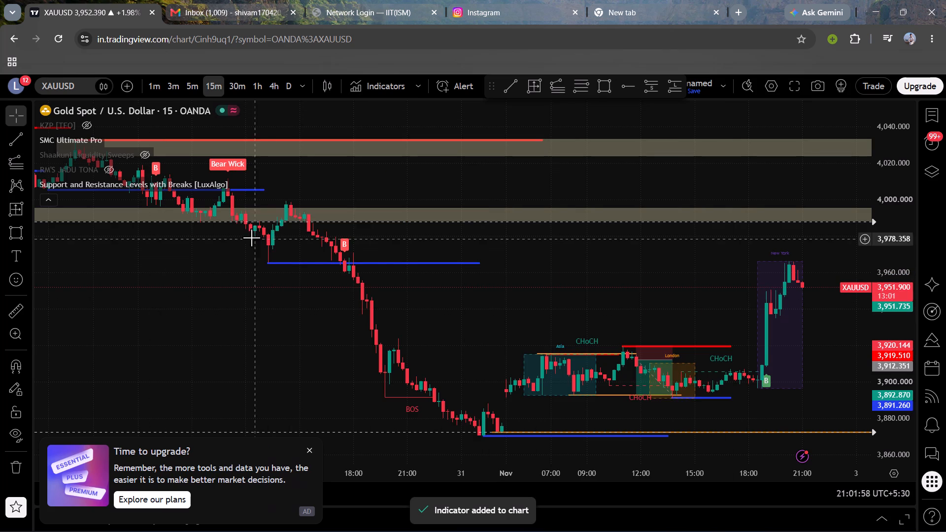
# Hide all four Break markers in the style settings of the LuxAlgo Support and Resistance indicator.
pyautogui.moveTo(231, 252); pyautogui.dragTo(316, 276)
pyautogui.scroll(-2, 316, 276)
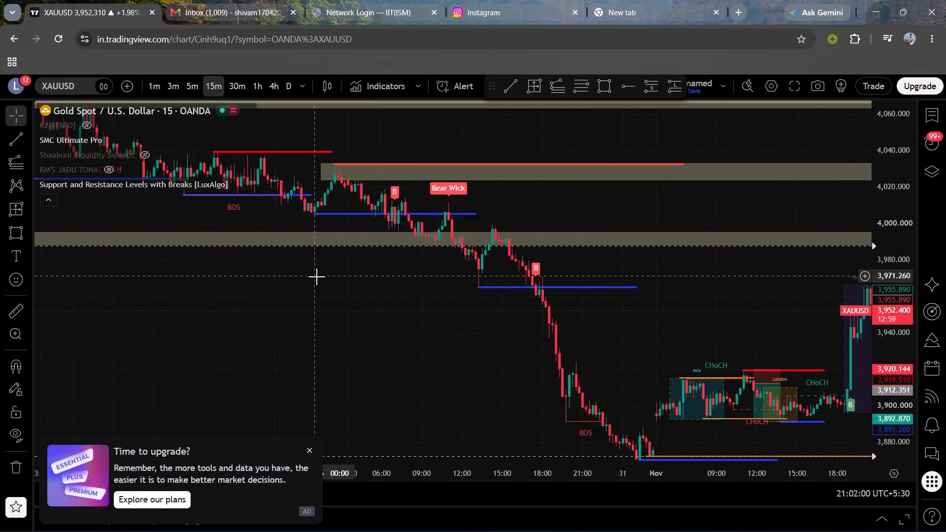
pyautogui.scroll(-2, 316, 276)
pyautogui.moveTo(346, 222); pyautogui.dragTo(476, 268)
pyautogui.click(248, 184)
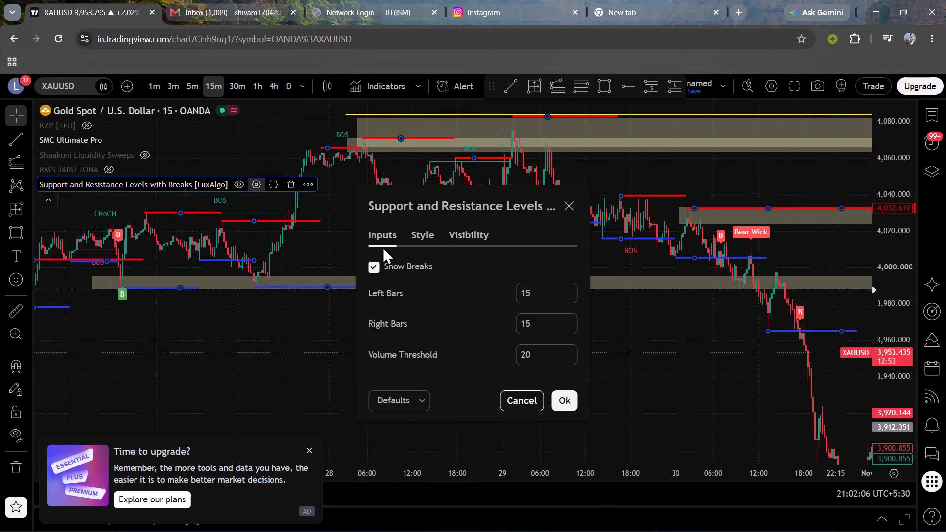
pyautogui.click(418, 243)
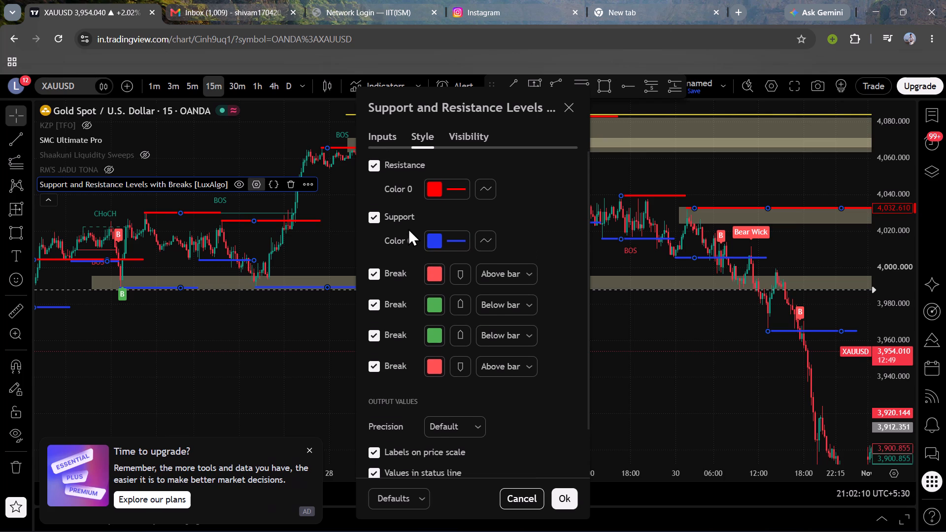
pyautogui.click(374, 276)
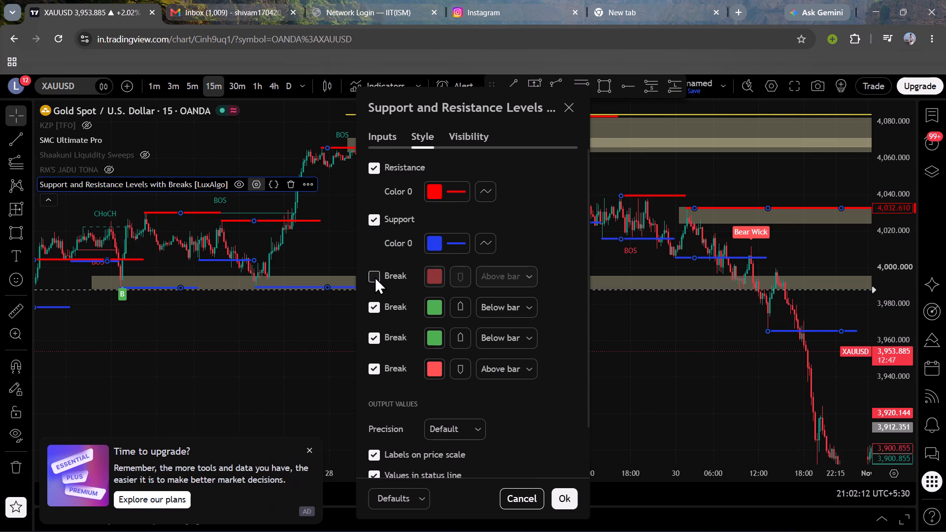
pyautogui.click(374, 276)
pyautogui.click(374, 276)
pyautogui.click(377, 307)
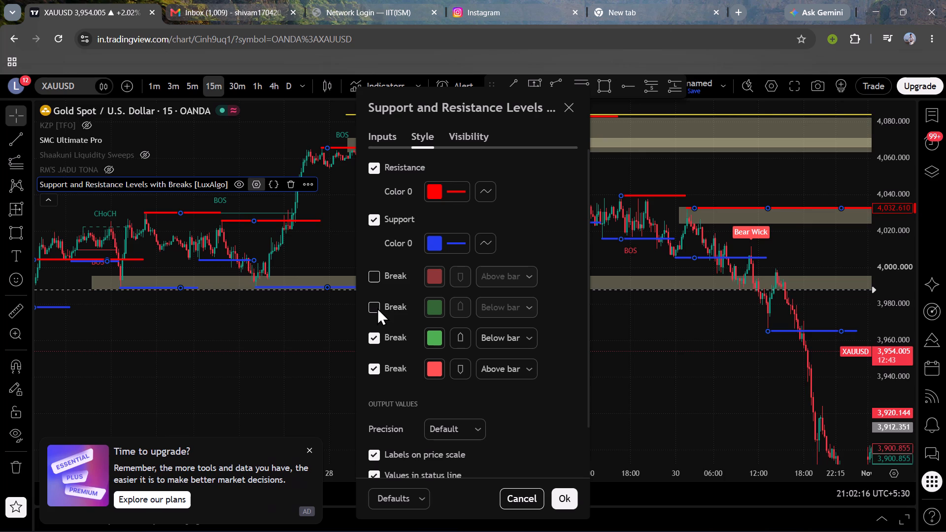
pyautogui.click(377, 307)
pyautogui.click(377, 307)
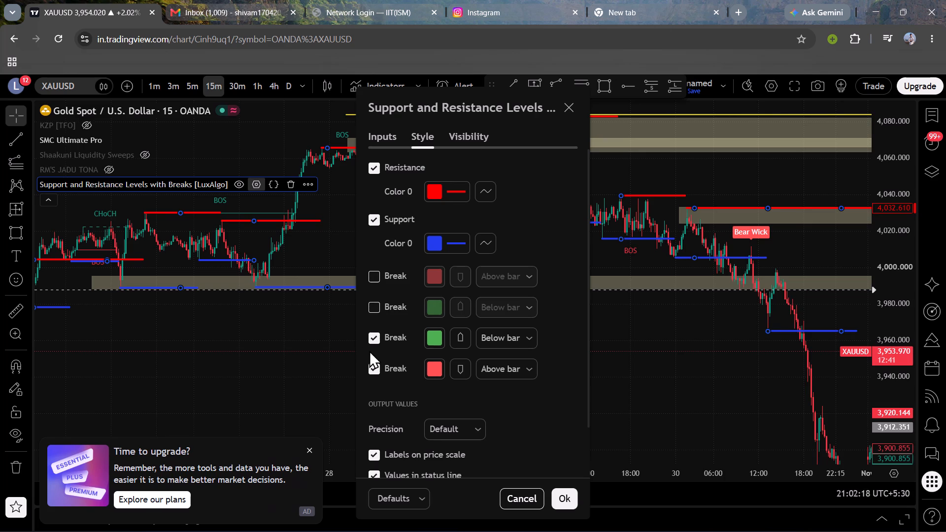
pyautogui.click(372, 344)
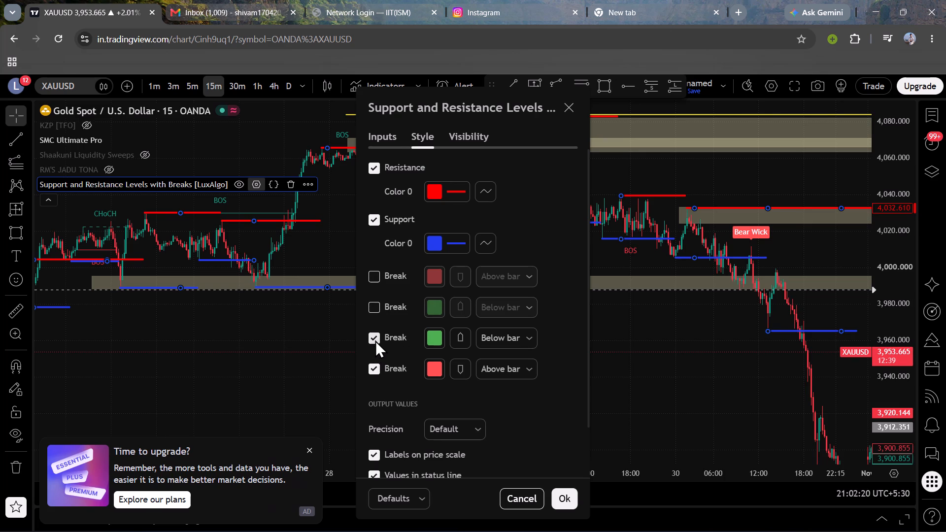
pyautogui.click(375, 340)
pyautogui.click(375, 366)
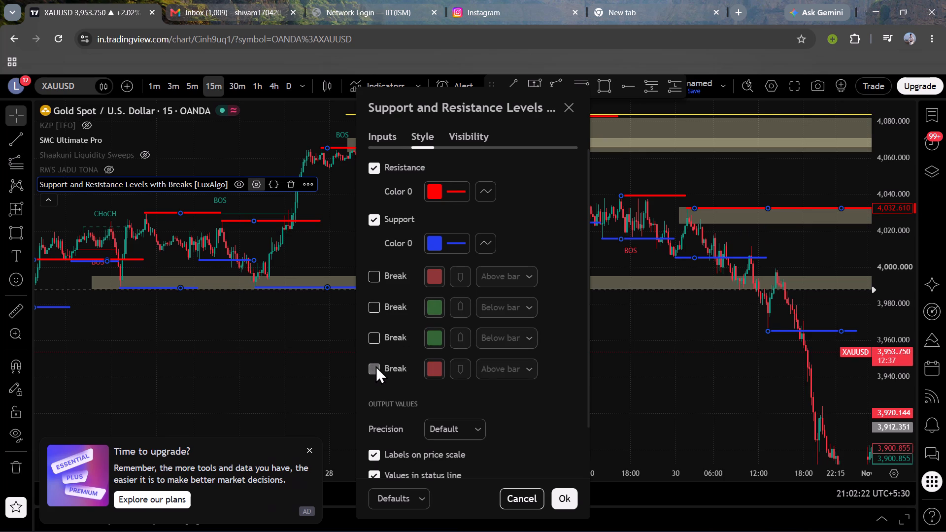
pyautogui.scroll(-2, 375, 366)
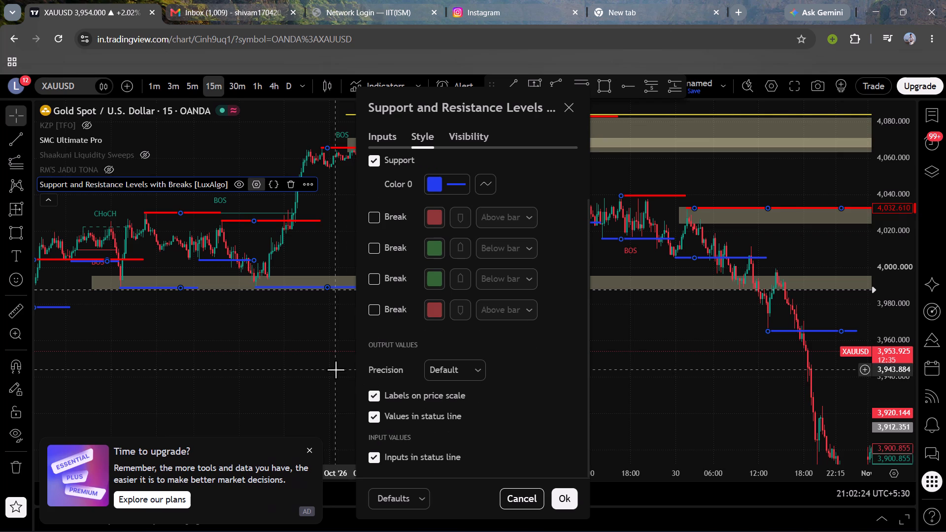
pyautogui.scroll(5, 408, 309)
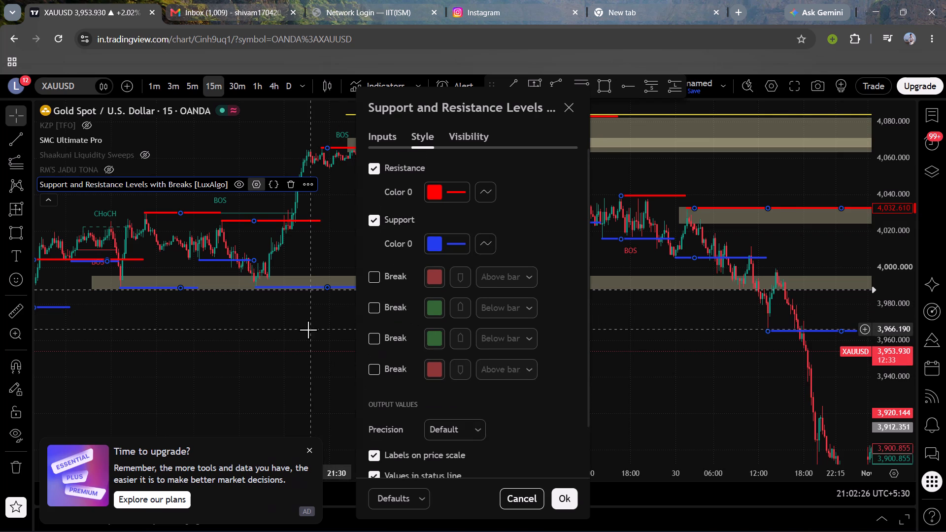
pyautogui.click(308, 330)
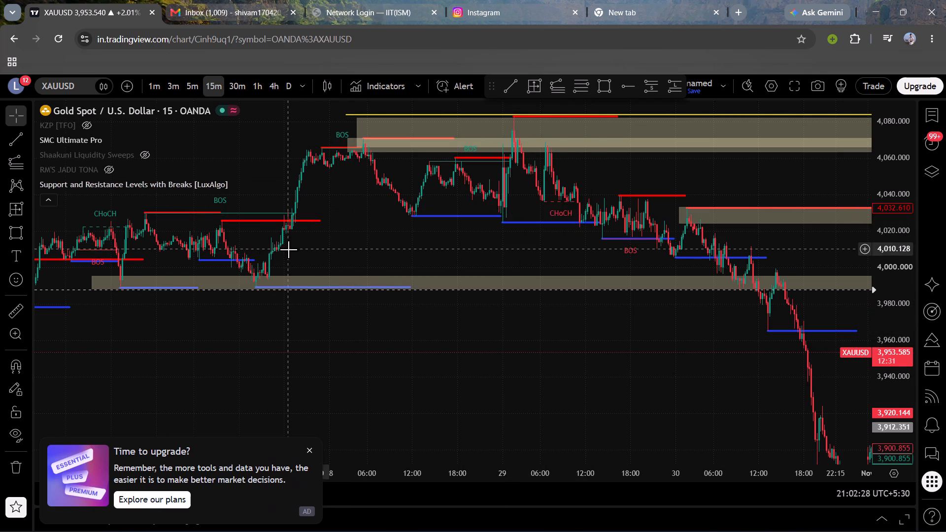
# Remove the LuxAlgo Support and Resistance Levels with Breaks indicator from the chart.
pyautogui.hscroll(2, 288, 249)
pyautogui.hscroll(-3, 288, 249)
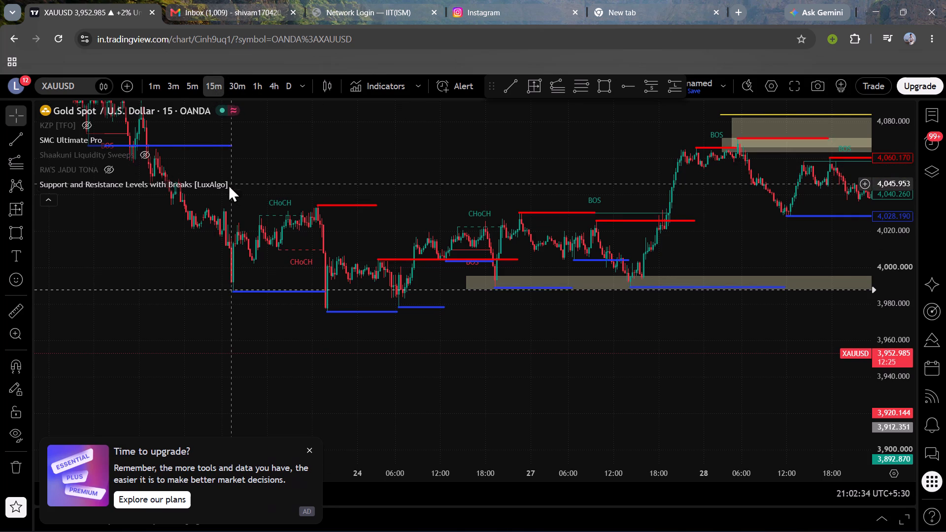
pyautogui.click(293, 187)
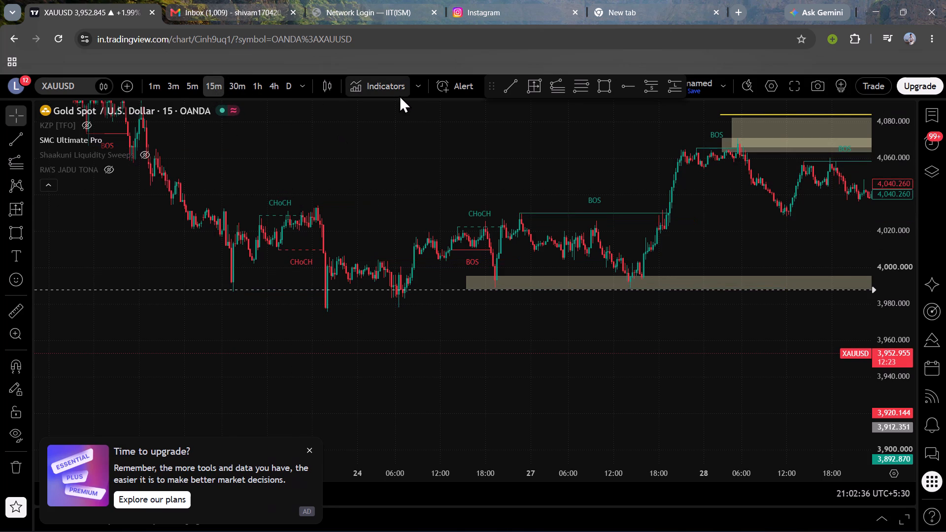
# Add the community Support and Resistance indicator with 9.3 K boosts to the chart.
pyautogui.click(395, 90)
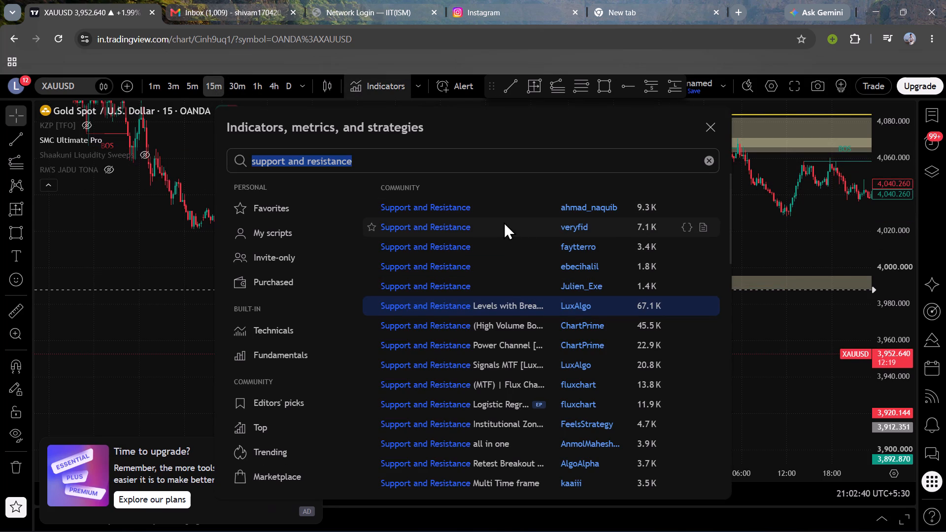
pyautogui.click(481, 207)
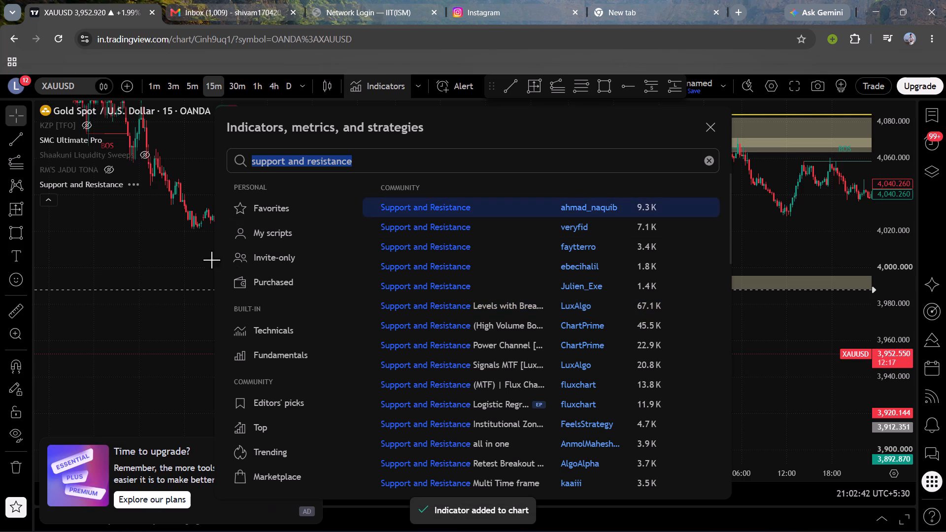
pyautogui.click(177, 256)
# Examine the new indicator's support and resistance lines from late October through the 2 November New York session.
pyautogui.hscroll(-2, 396, 199)
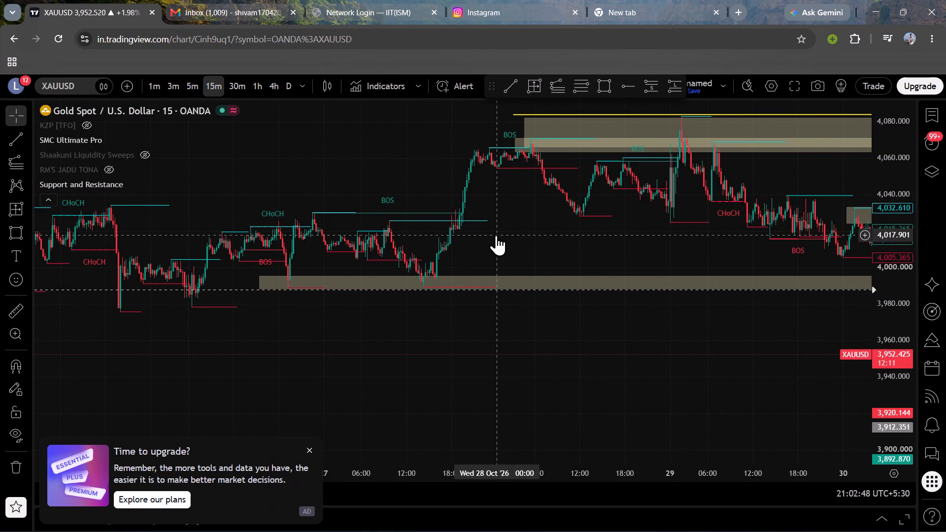
pyautogui.hscroll(-2, 517, 267)
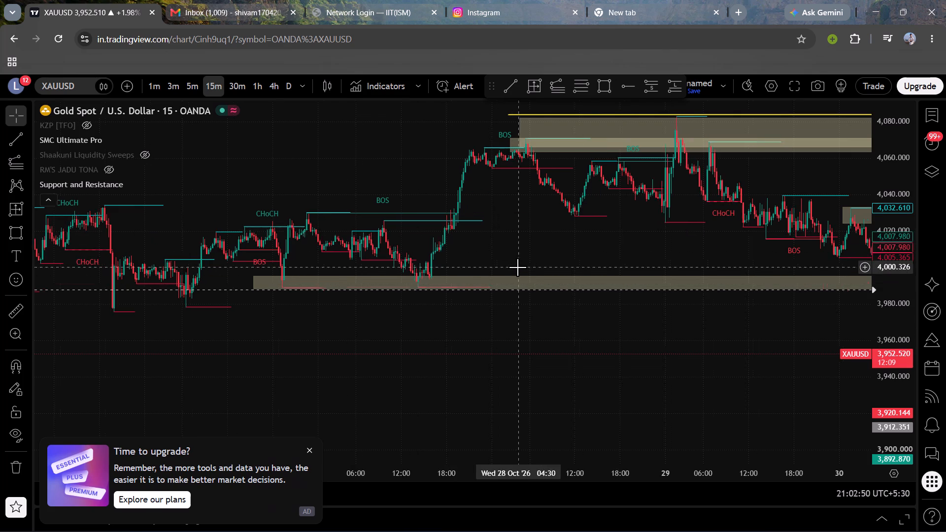
pyautogui.hscroll(-2, 517, 267)
pyautogui.moveTo(446, 354); pyautogui.dragTo(369, 270)
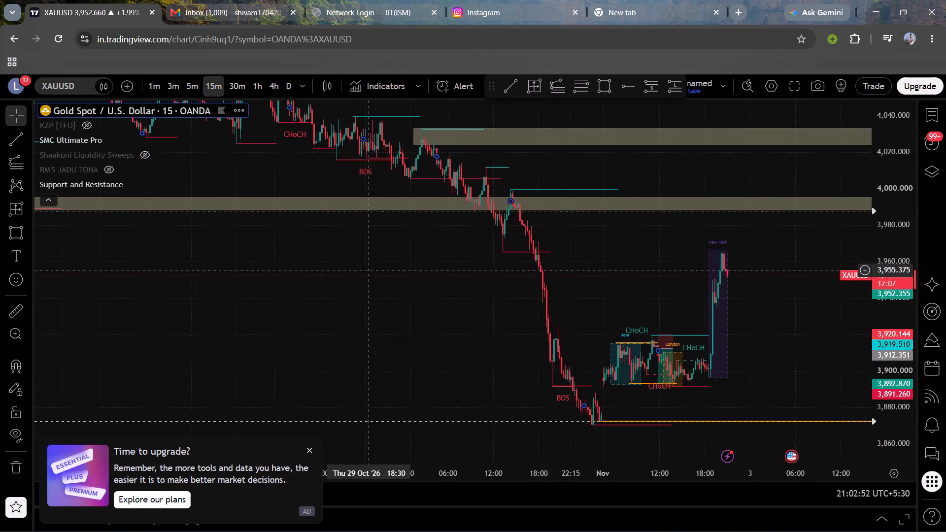
pyautogui.moveTo(369, 270); pyautogui.dragTo(369, 270)
pyautogui.scroll(2, 385, 284)
pyautogui.scroll(-1, 385, 284)
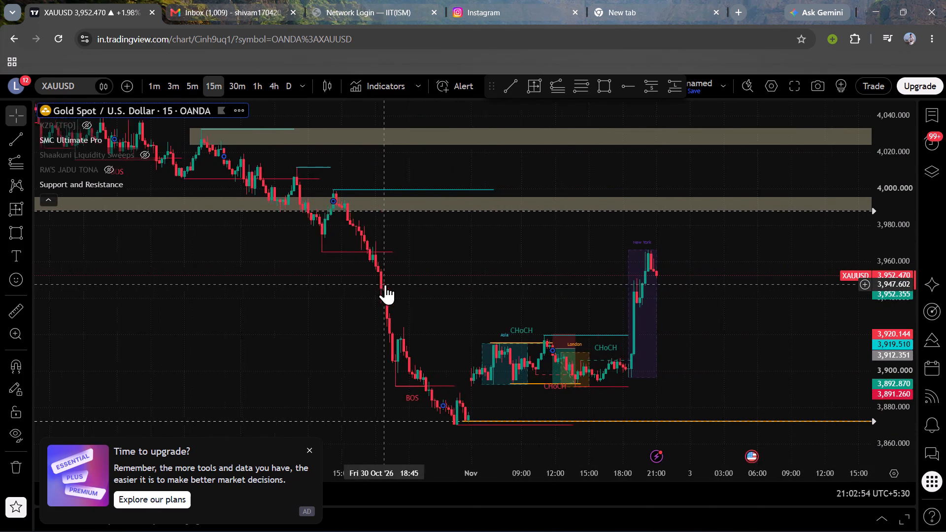
pyautogui.scroll(-1, 385, 284)
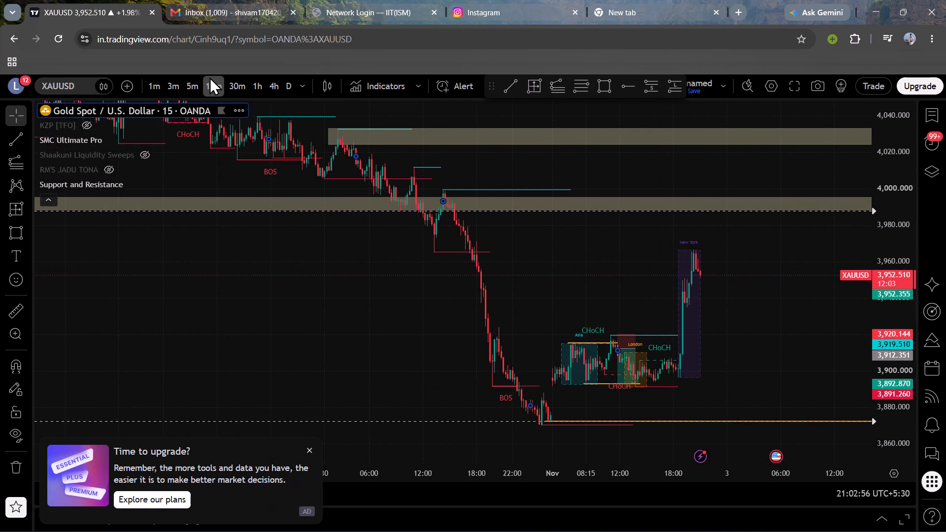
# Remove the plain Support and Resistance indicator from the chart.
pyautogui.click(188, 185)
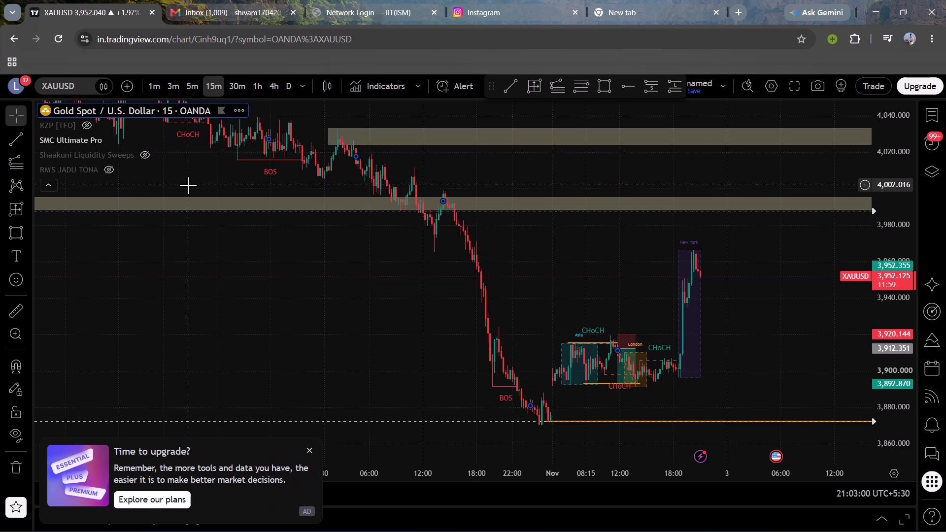
# Add the Support and Resistance Institutional Zones indicator by FeelsStrategy to the chart.
pyautogui.click(364, 79)
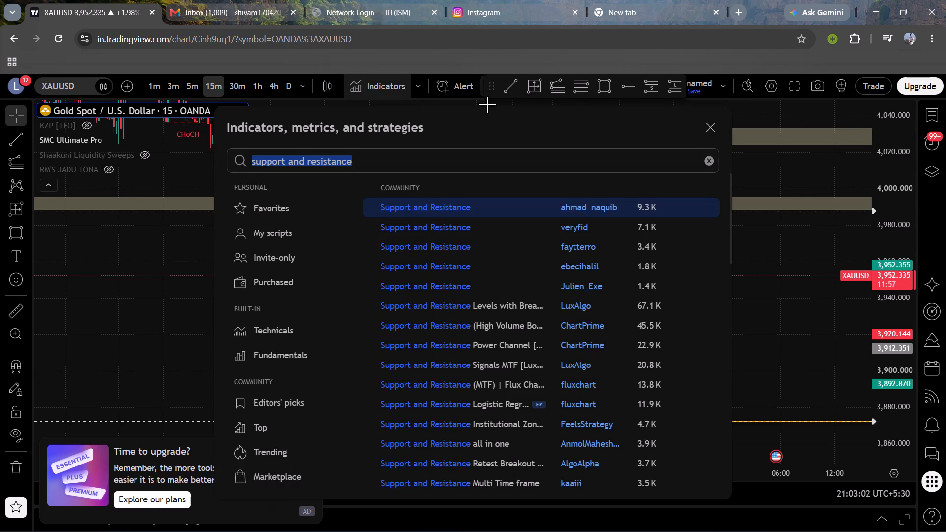
pyautogui.scroll(-1, 441, 247)
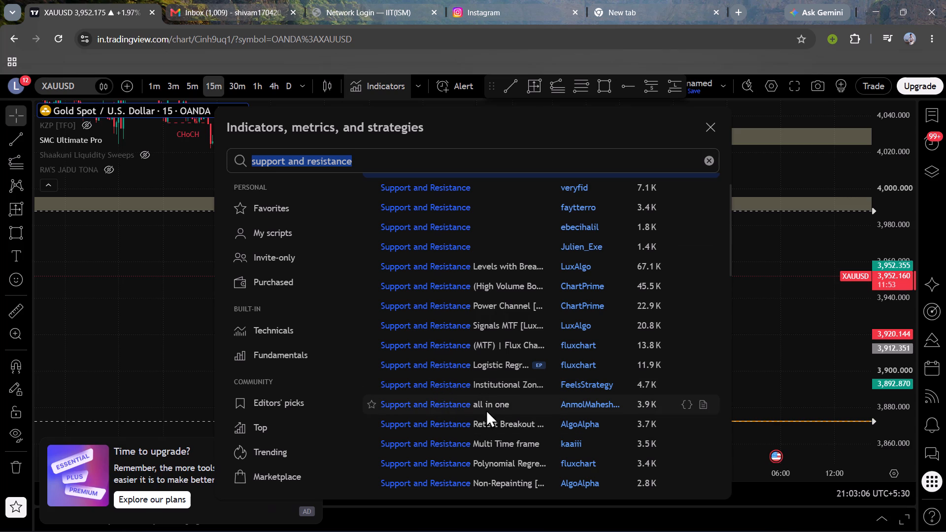
pyautogui.click(463, 391)
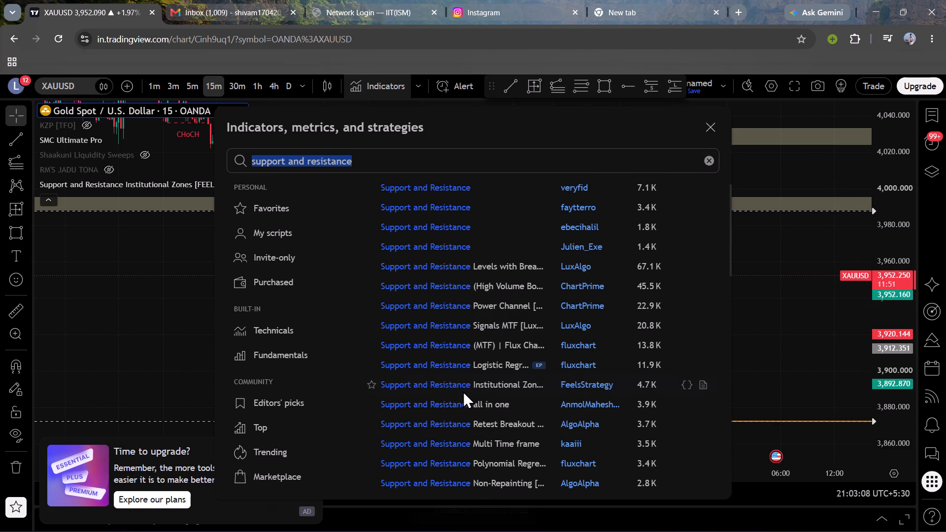
pyautogui.click(132, 311)
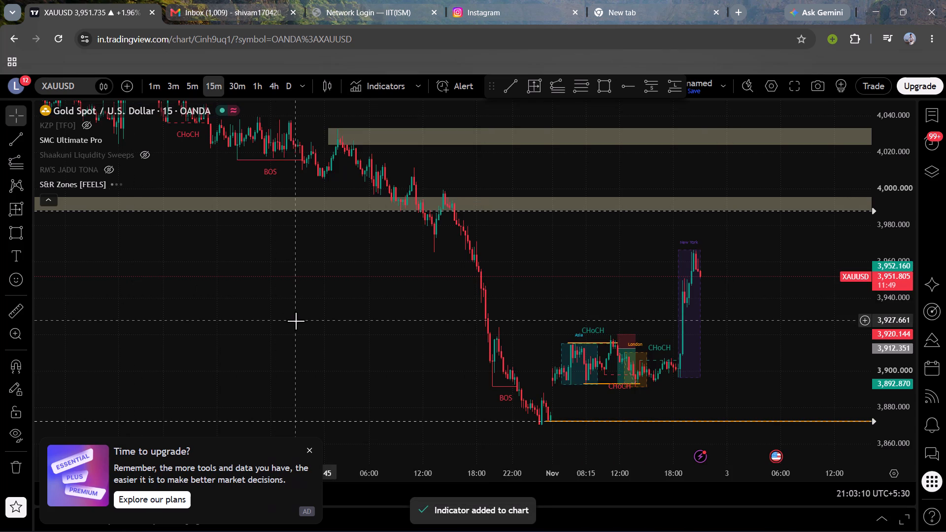
# Examine the late October price action and grey zones for levels from the S&R Zones [FEELS] indicator.
pyautogui.moveTo(296, 321); pyautogui.dragTo(308, 406)
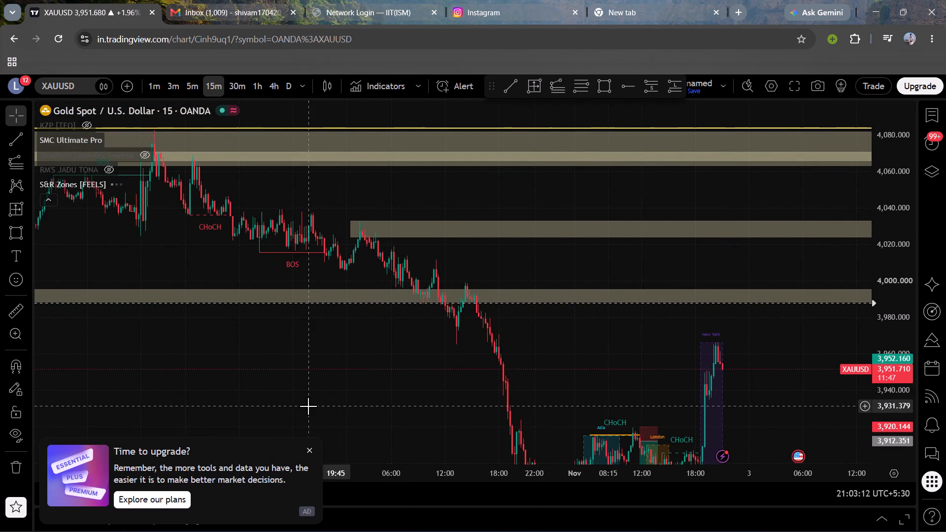
pyautogui.scroll(-1, 308, 406)
pyautogui.hscroll(2, 308, 406)
pyautogui.scroll(1, 308, 406)
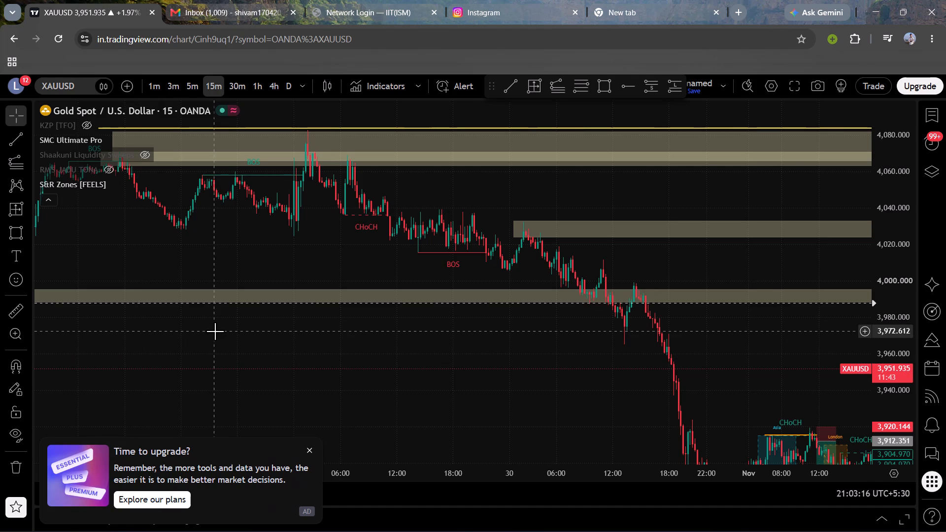
pyautogui.scroll(-1, 327, 372)
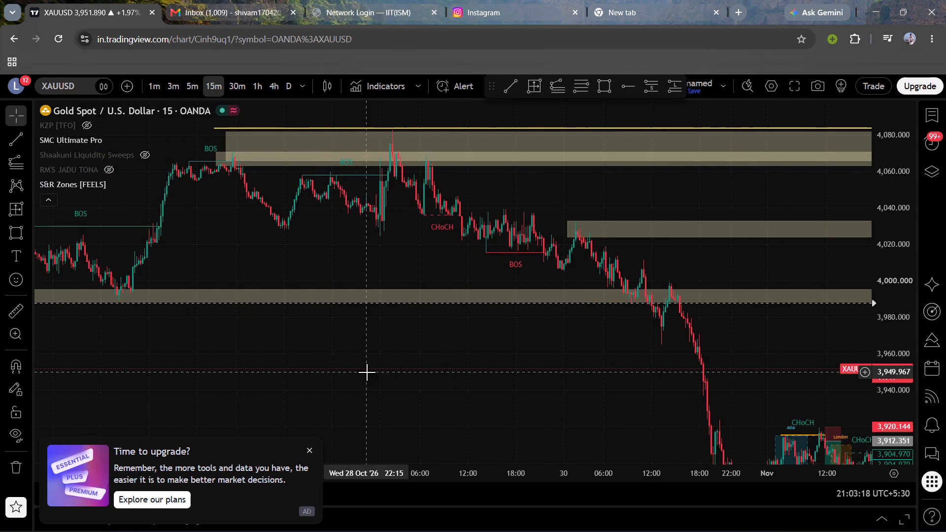
pyautogui.moveTo(367, 372); pyautogui.dragTo(377, 277)
# Switch to the empty browser tab and open YouTube.
pyautogui.click(638, 0)
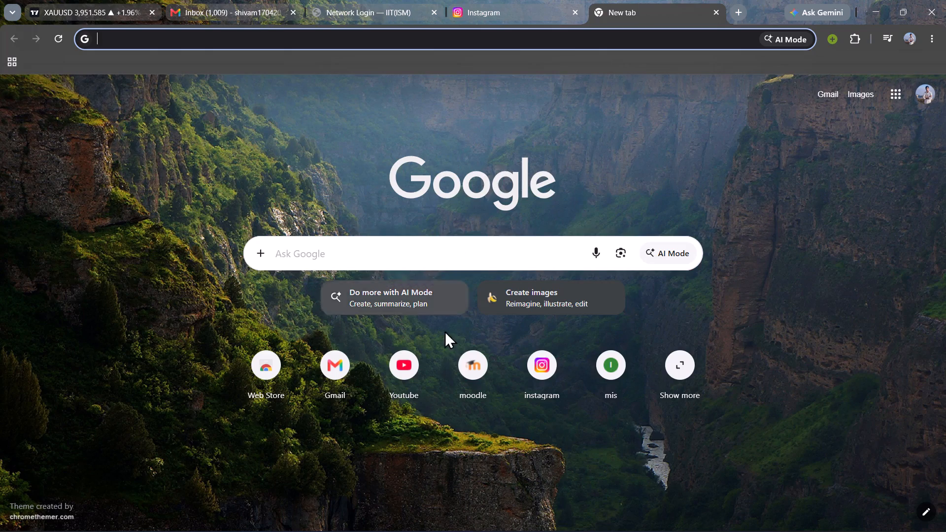
pyautogui.click(393, 358)
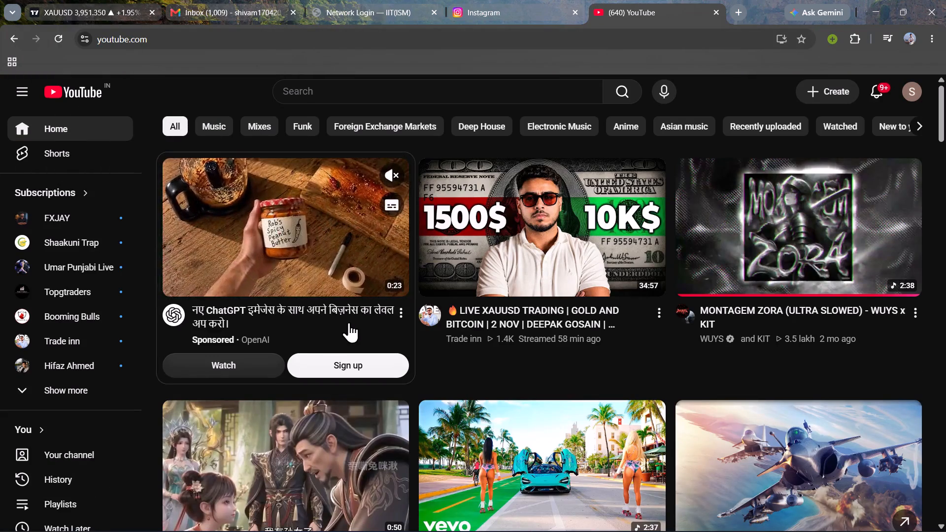
# Find and play the Sean Paul "She Doesn't Mind" NORTKASH remix car video from the YouTube home feed.
pyautogui.scroll(-2, 522, 503)
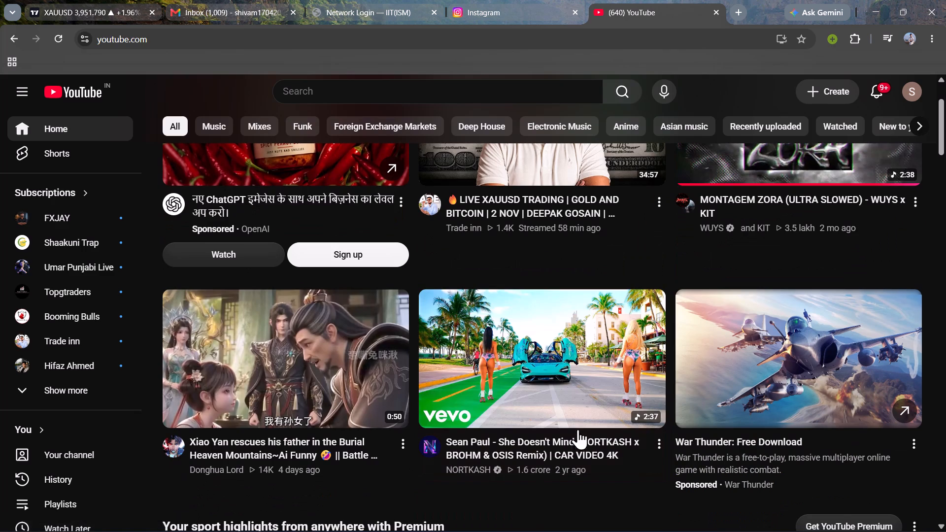
pyautogui.click(524, 359)
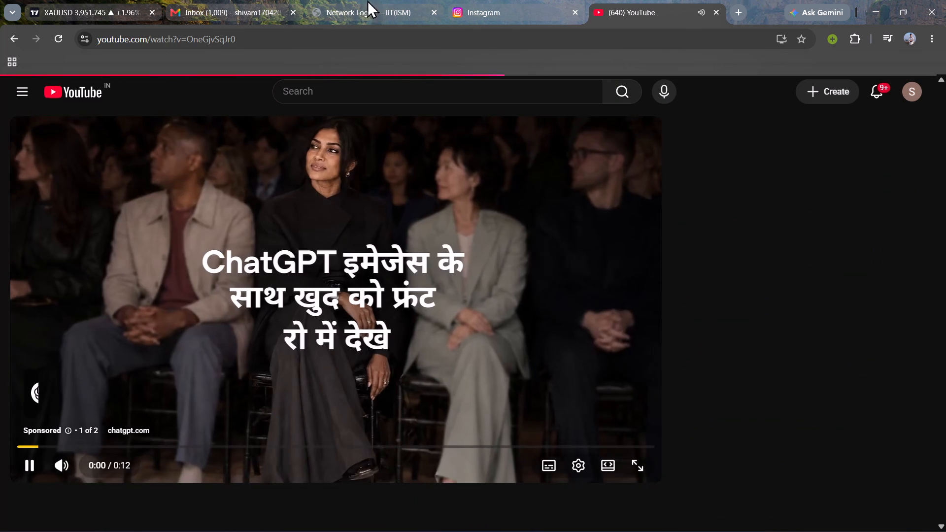
# Return to the XAUUSD chart and examine the late October price action against the S&R Zones [FEELS] levels and grey zones.
pyautogui.click(119, 10)
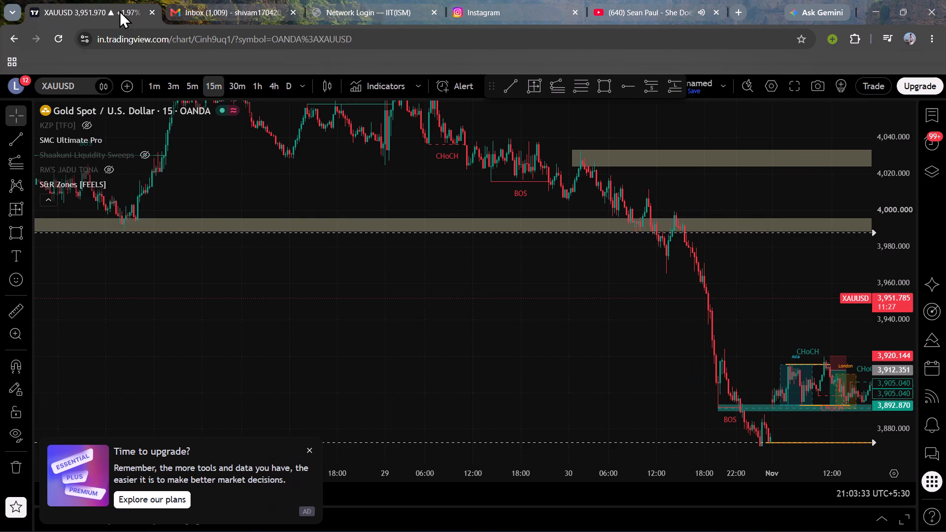
pyautogui.moveTo(329, 274); pyautogui.dragTo(405, 295)
pyautogui.scroll(-5, 405, 295)
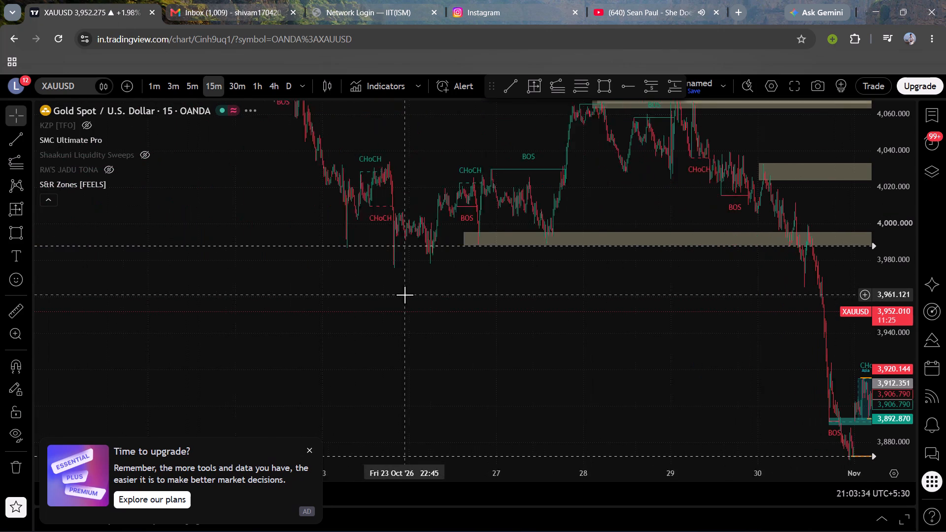
pyautogui.scroll(4, 687, 192)
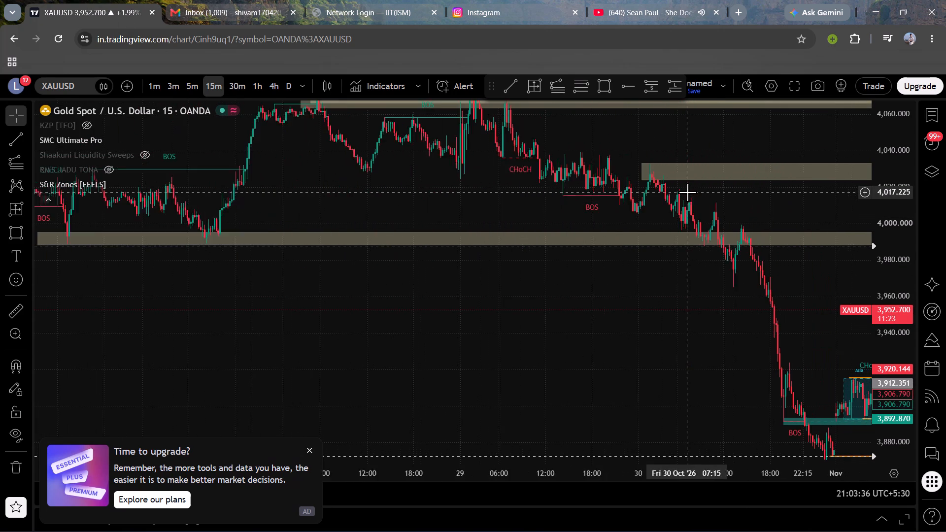
pyautogui.scroll(-2, 518, 205)
pyautogui.moveTo(472, 211); pyautogui.dragTo(702, 303)
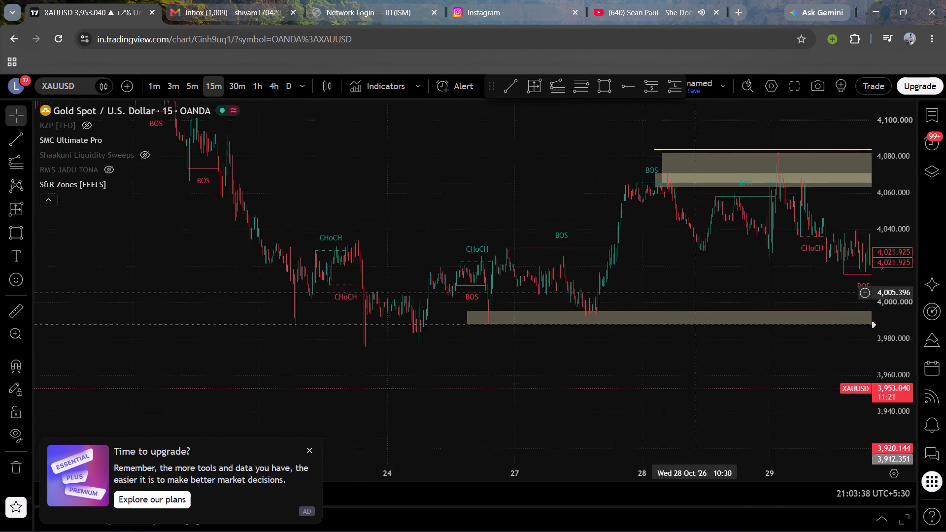
pyautogui.moveTo(702, 303); pyautogui.dragTo(703, 301)
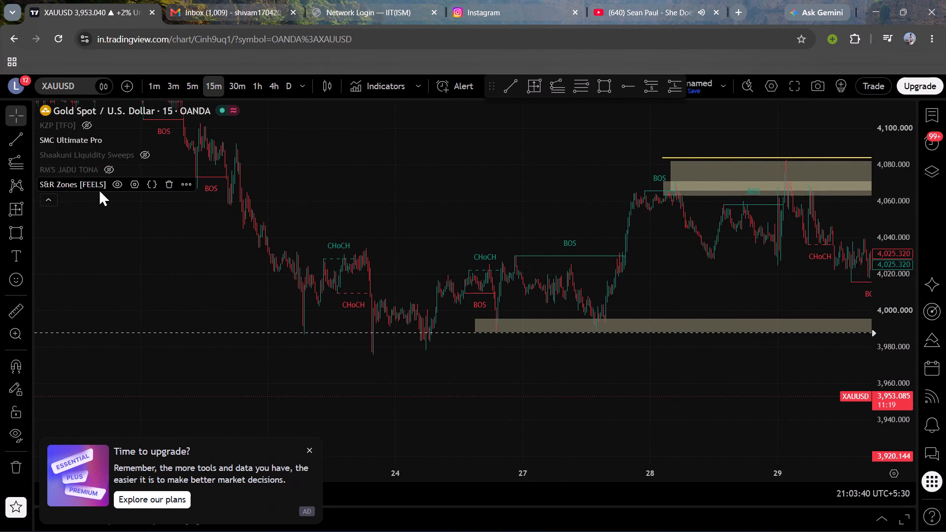
# Go back to the YouTube video and skip the ad.
pyautogui.click(661, 1)
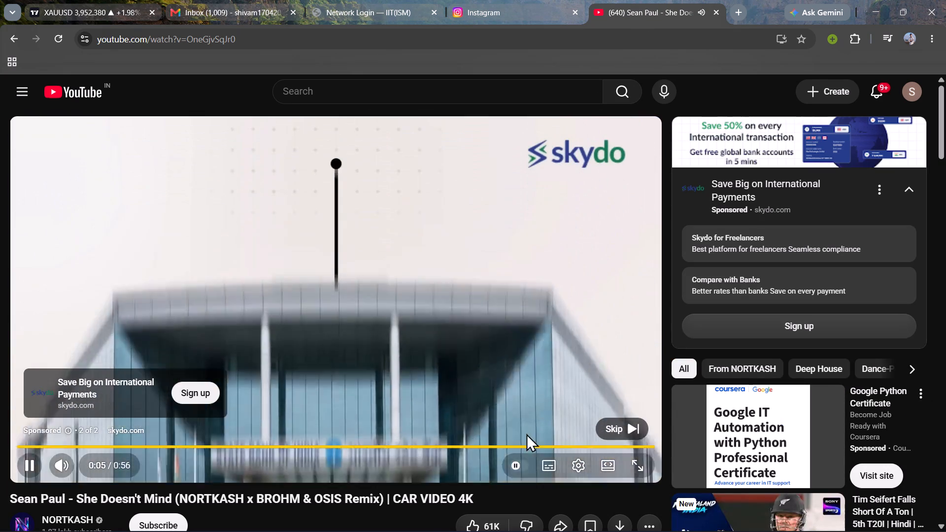
pyautogui.click(623, 423)
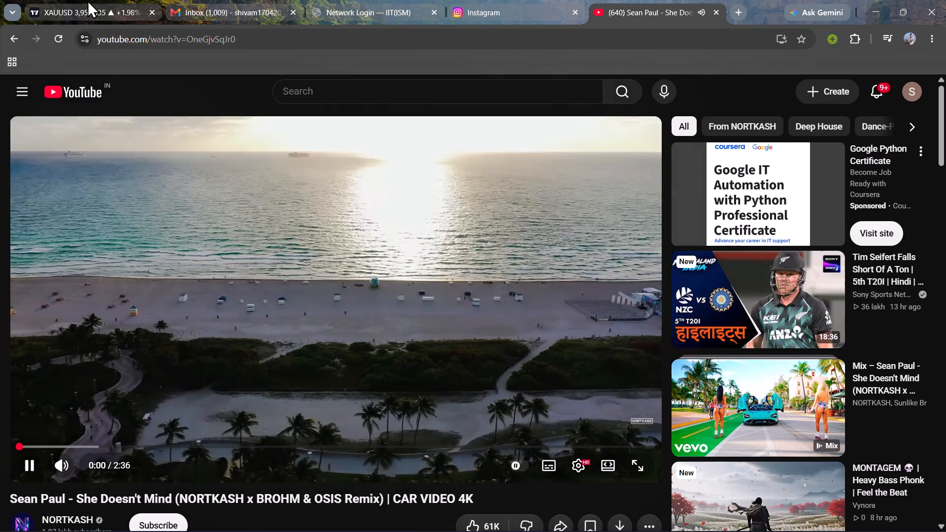
# Return to the XAUUSD chart, remove the S&R Zones [FEELS] indicator and collapse the indicator legend.
pyautogui.click(87, 0)
pyautogui.moveTo(403, 192); pyautogui.dragTo(438, 258)
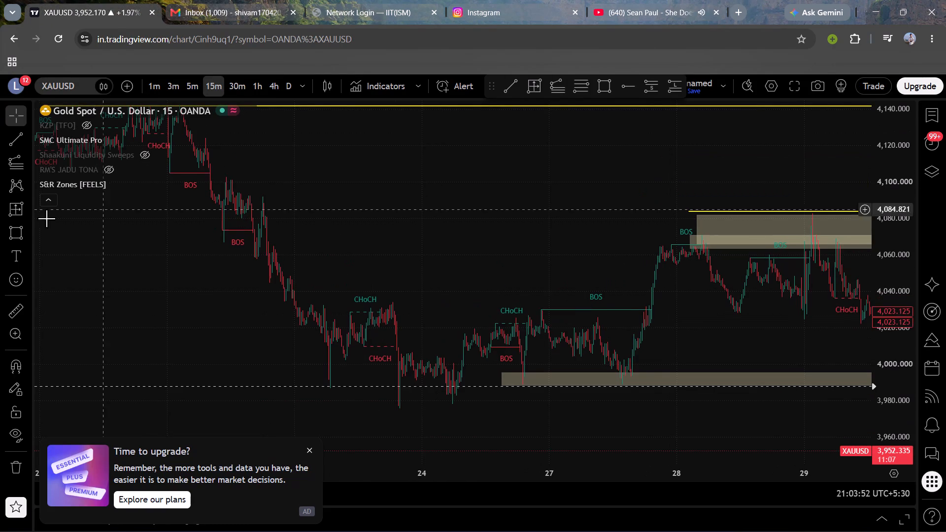
pyautogui.click(169, 185)
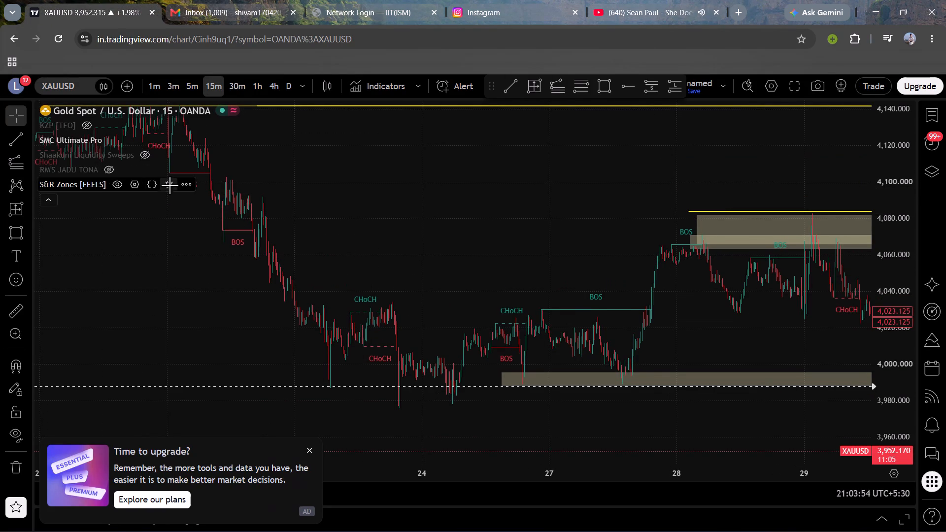
pyautogui.click(51, 189)
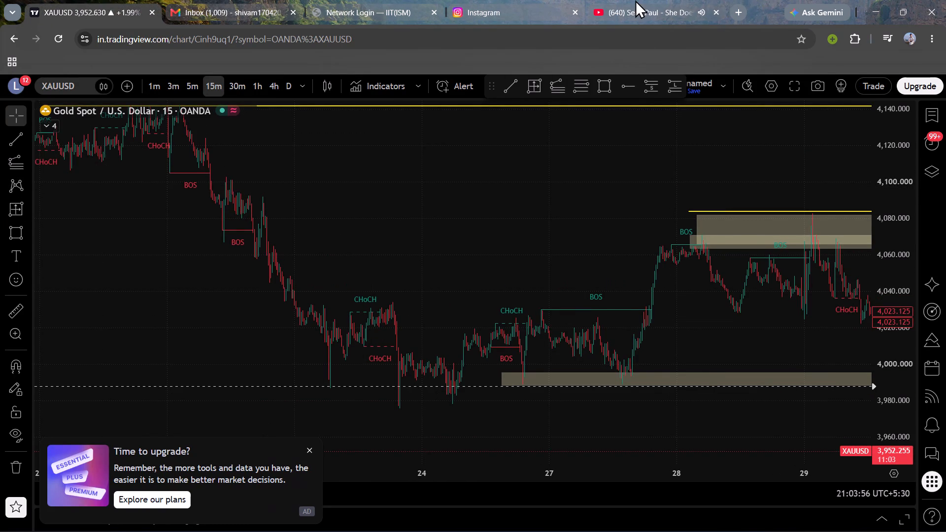
# Switch back to the Sean Paul remix video on YouTube.
pyautogui.click(635, 0)
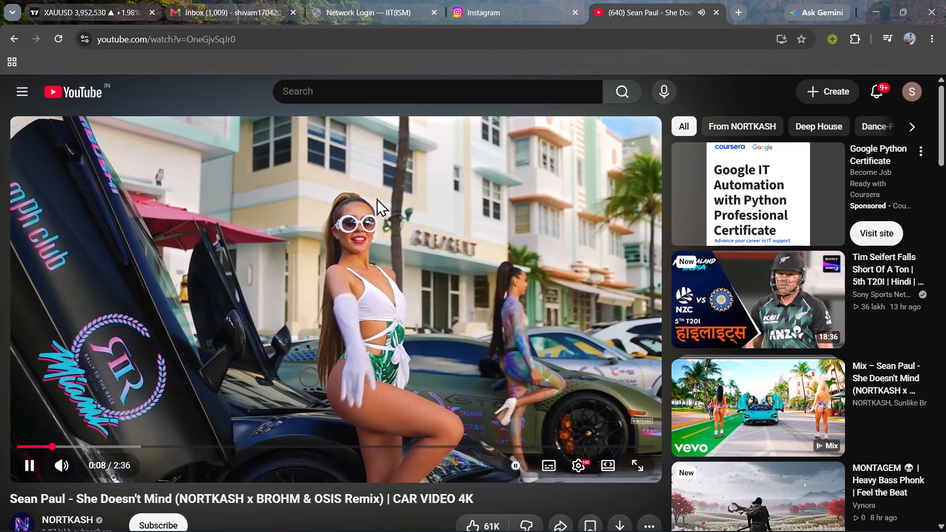